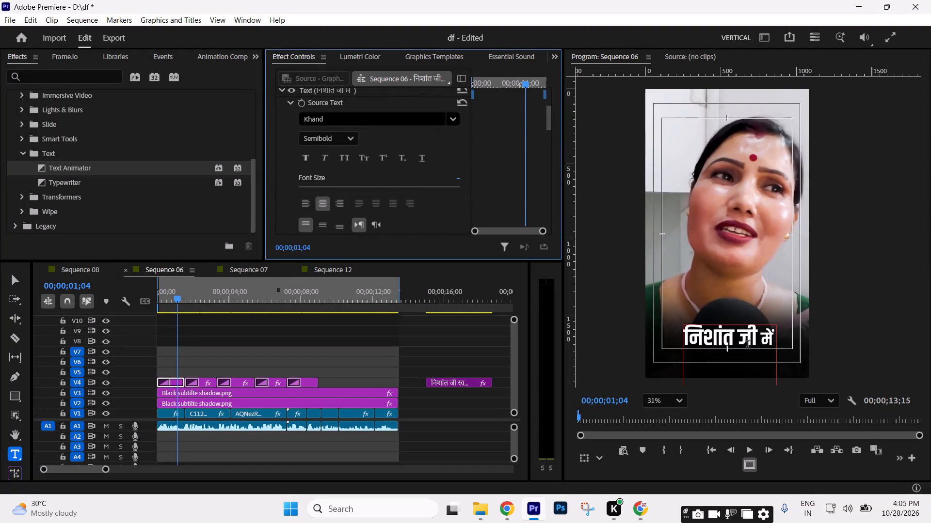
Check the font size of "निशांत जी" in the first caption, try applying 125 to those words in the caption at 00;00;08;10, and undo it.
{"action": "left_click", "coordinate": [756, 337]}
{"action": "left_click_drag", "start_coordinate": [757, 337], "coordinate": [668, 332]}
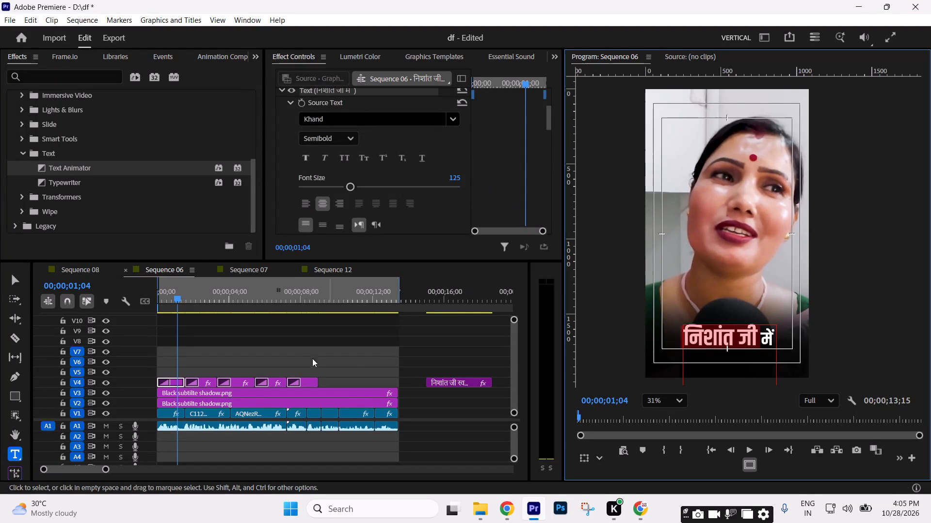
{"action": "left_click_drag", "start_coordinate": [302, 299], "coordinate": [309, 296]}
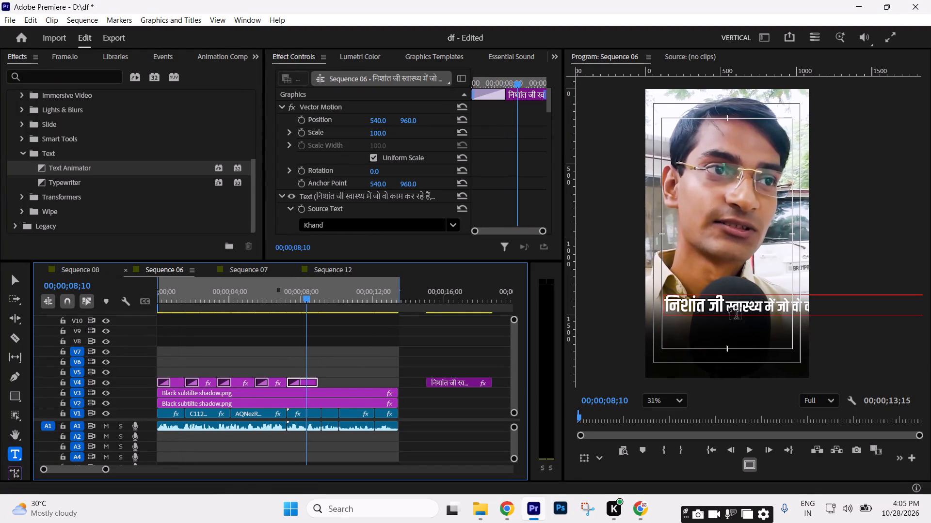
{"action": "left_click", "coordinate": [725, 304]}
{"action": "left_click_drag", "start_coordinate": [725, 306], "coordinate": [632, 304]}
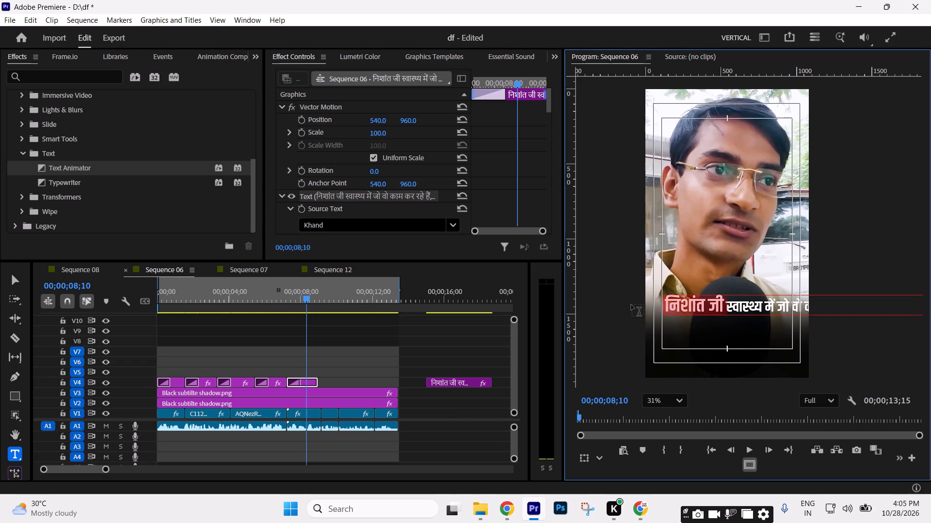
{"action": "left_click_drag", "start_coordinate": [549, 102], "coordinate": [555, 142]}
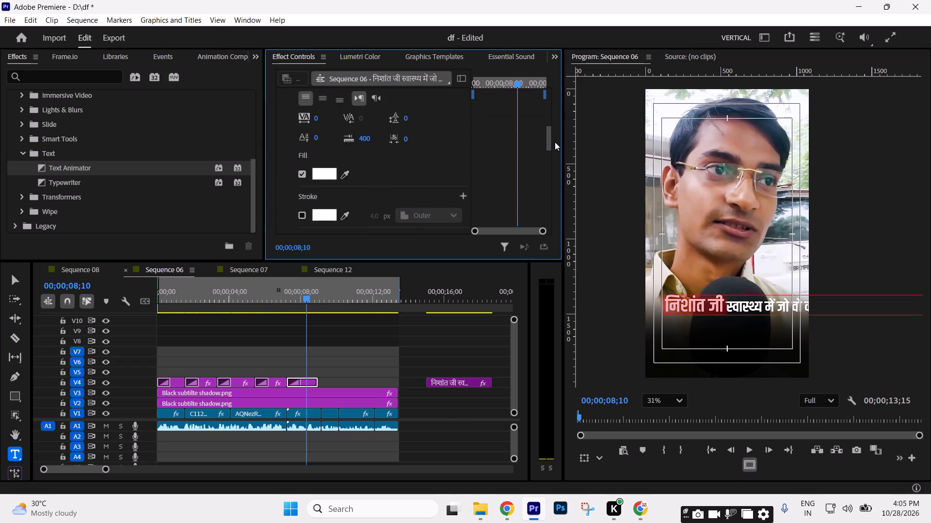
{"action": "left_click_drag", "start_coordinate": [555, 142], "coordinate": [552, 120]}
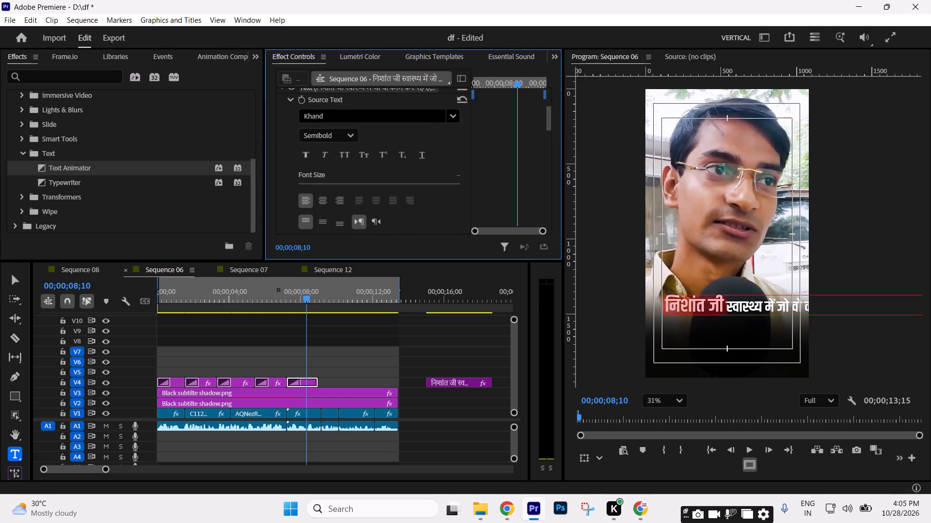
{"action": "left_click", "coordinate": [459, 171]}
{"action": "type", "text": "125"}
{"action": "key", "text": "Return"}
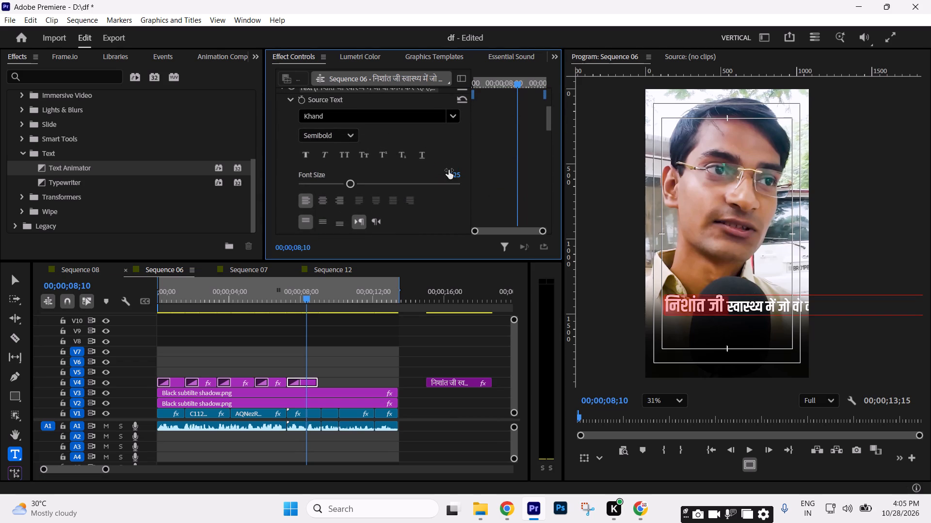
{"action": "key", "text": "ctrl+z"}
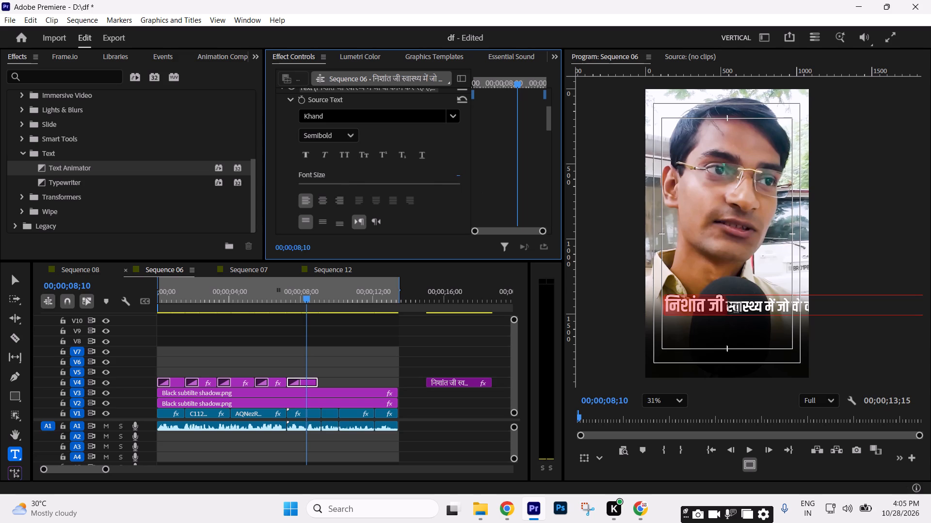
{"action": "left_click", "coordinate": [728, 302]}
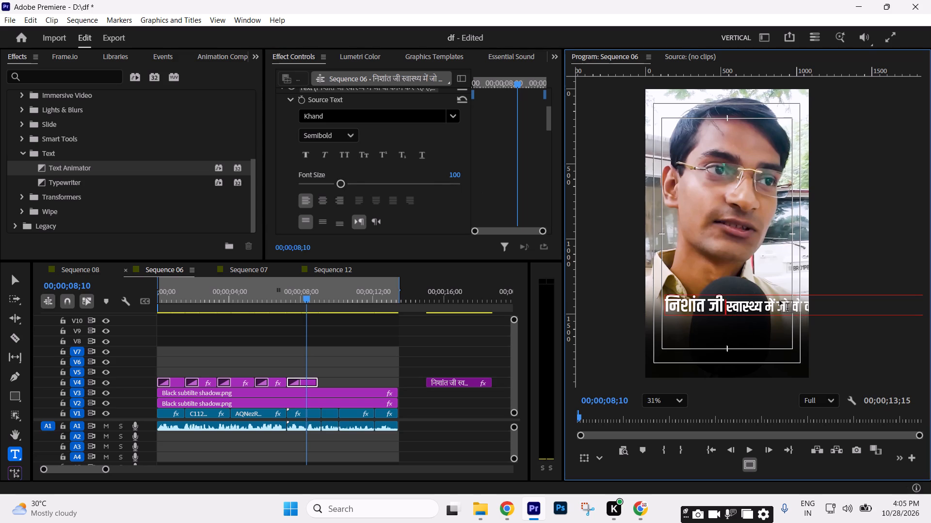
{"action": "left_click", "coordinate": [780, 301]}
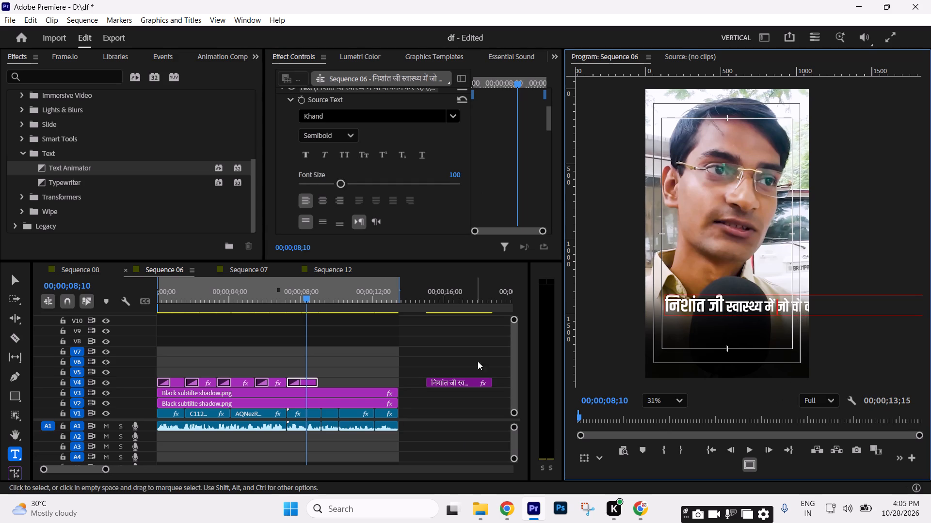
Set the words "निशांत जी" in the separate V4 caption at 00;00;17;00 to font size 125.
{"action": "left_click", "coordinate": [464, 308]}
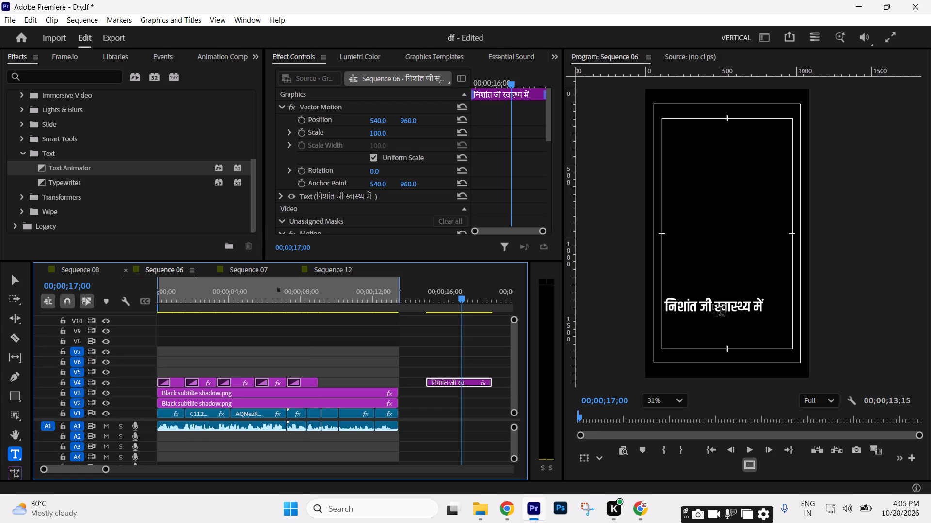
{"action": "left_click", "coordinate": [713, 305]}
{"action": "left_click_drag", "start_coordinate": [714, 304], "coordinate": [616, 302]}
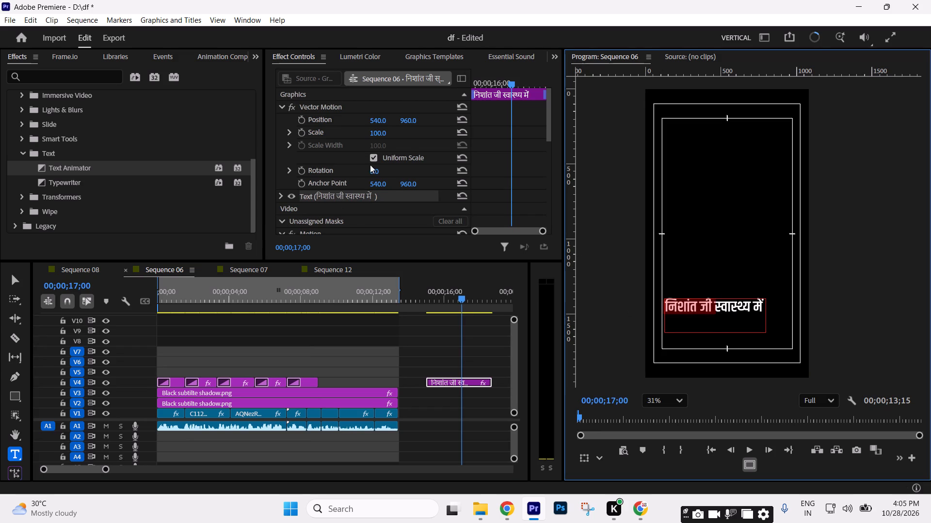
{"action": "scroll", "coordinate": [530, 167], "scroll_direction": "down", "scroll_amount": 7}
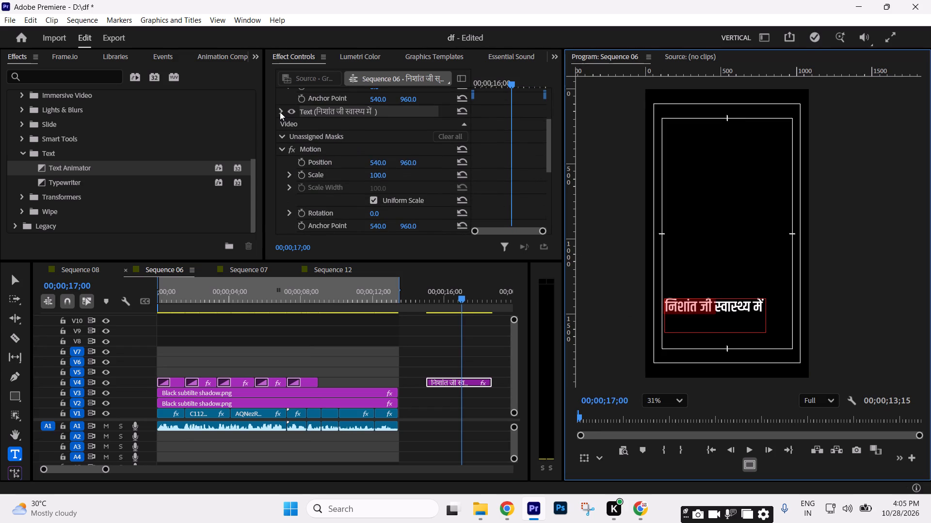
{"action": "left_click", "coordinate": [280, 112]}
{"action": "left_click", "coordinate": [454, 200]}
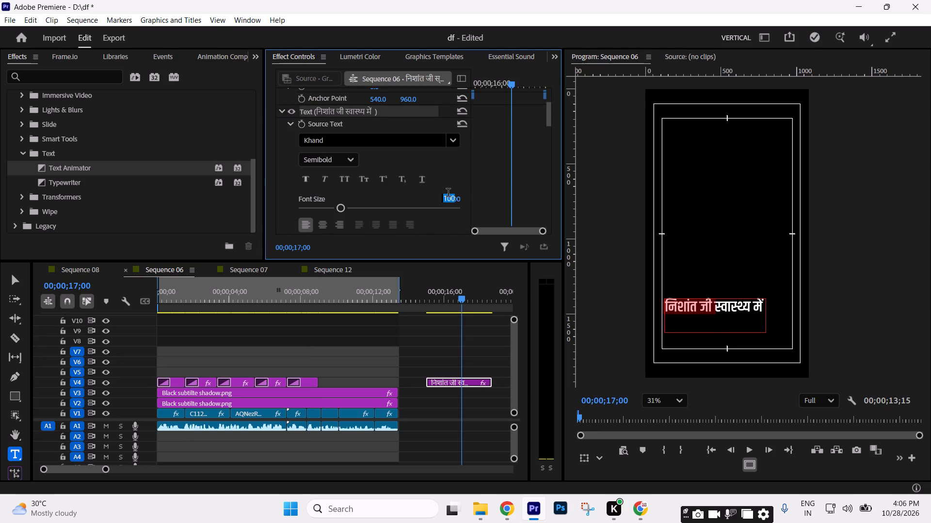
{"action": "type", "text": "125"}
{"action": "key", "text": "Return"}
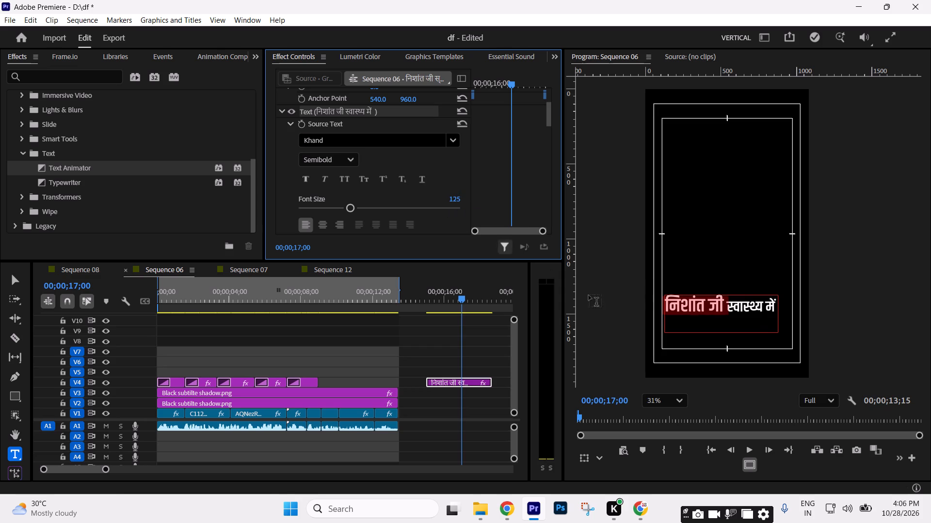
Move the edited "निशांत जी स्वास्थ्य में" caption to V5, start-aligned above the last V4 caption, and apply Text Animator to its start.
{"action": "left_click", "coordinate": [475, 348]}
{"action": "left_click", "coordinate": [302, 379]}
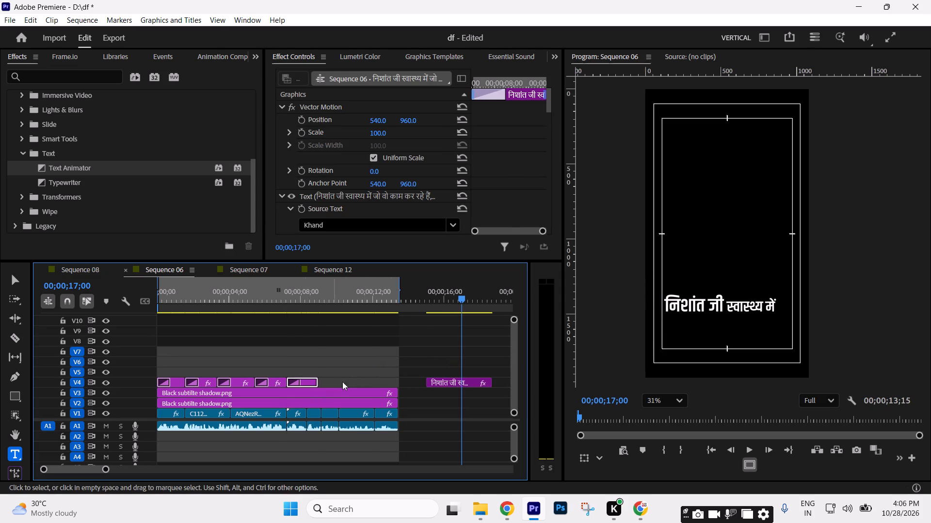
{"action": "left_click_drag", "start_coordinate": [456, 383], "coordinate": [315, 371]}
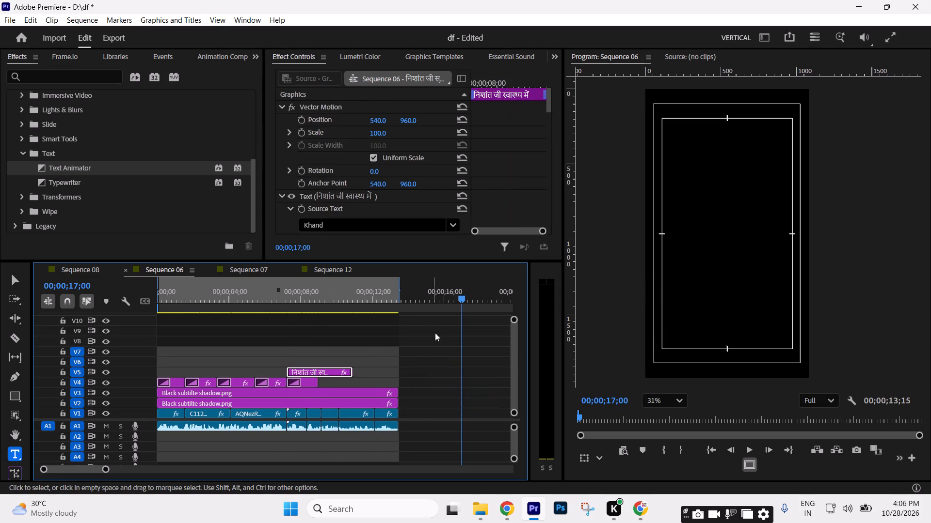
{"action": "left_click_drag", "start_coordinate": [80, 167], "coordinate": [291, 369]}
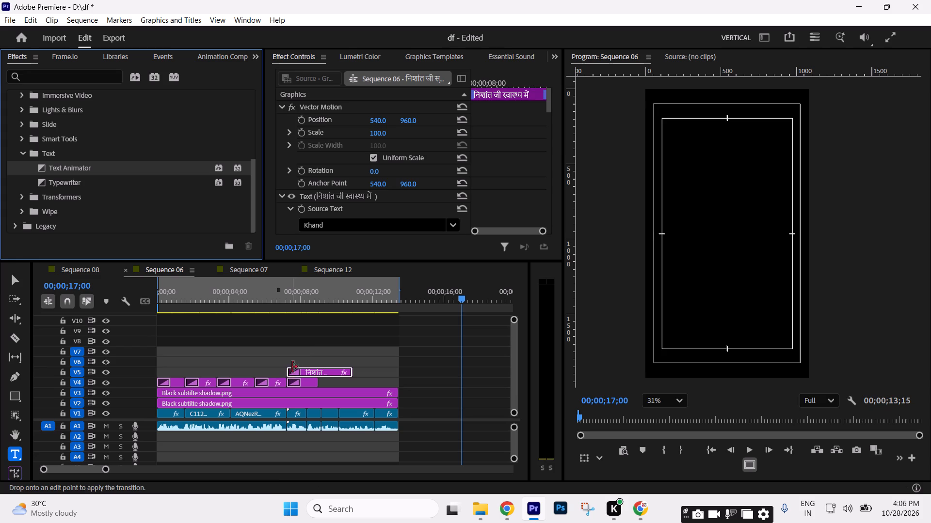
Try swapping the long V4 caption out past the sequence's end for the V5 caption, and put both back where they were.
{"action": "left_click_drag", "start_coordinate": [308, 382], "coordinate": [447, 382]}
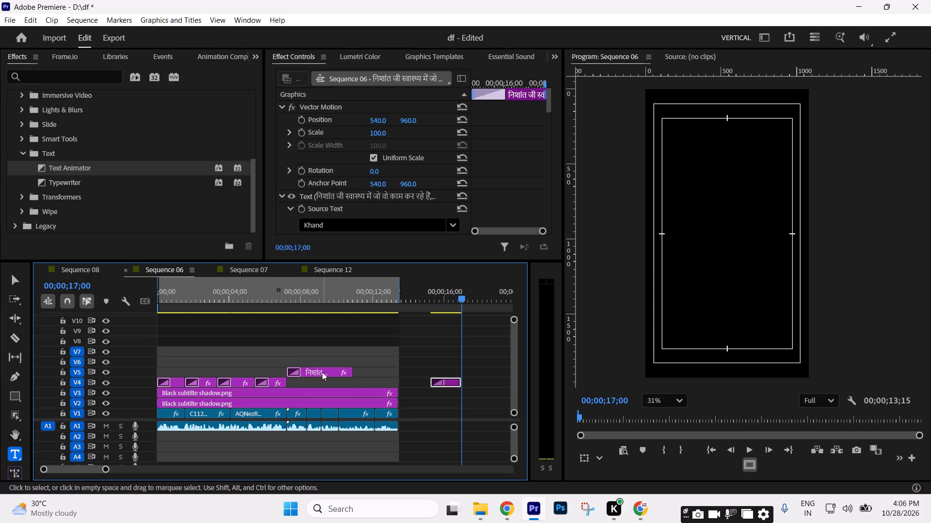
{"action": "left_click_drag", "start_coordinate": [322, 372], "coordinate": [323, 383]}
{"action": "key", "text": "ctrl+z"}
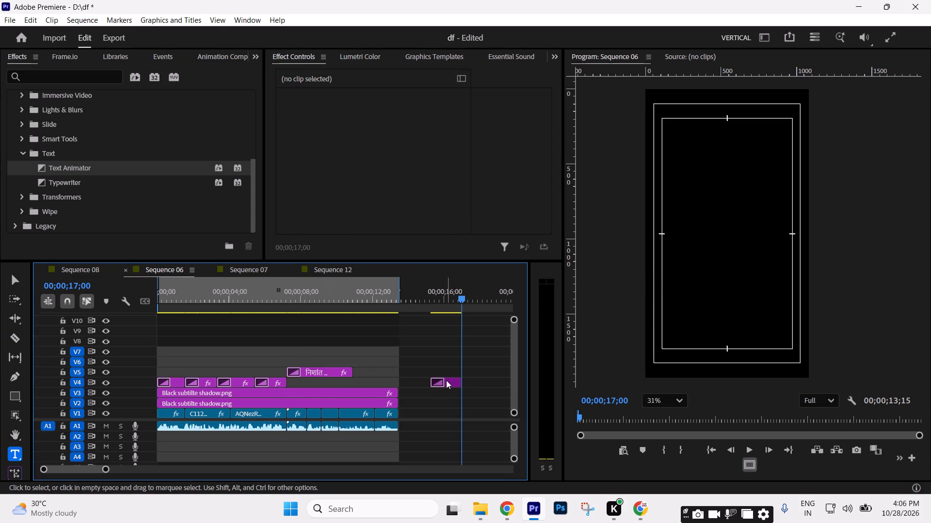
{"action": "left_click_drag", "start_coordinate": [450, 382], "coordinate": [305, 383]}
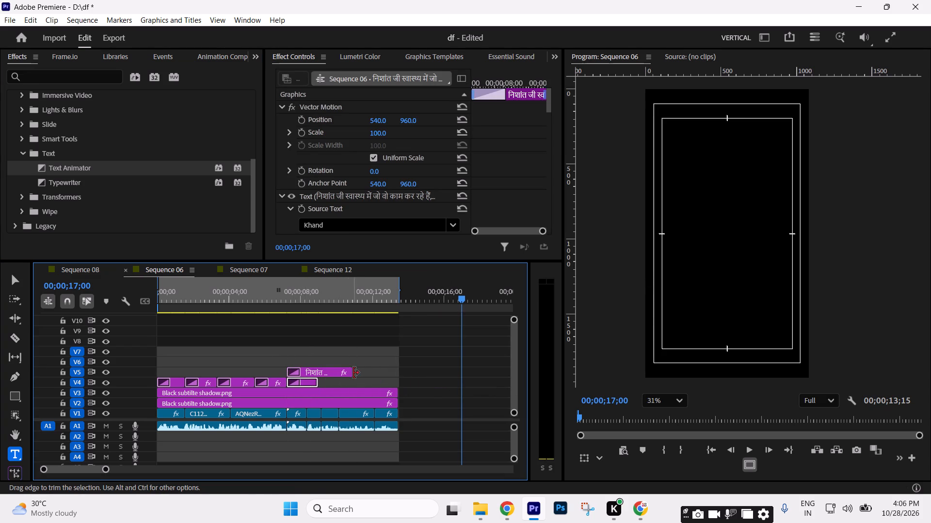
Trim the V5 caption's end to match the long V4 caption and put it in that caption's place, parking the long one near 00;00;16;00.
{"action": "left_click_drag", "start_coordinate": [356, 370], "coordinate": [321, 369]}
{"action": "left_click", "coordinate": [336, 351]}
{"action": "left_click_drag", "start_coordinate": [303, 381], "coordinate": [449, 381]}
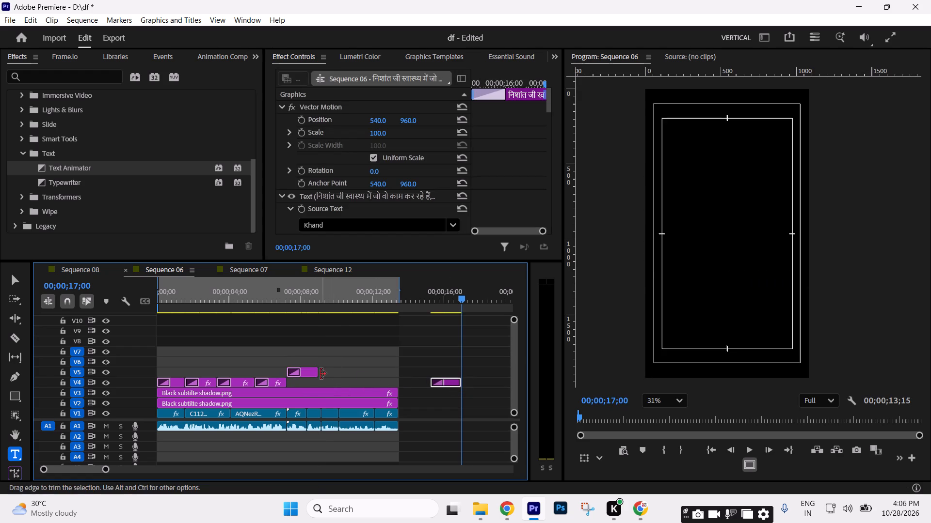
{"action": "left_click_drag", "start_coordinate": [309, 372], "coordinate": [309, 381]}
Preview the new "निशांत जी स्वास्थ्य में" caption, set its scale to 116 and horizontal position to 594, and lower it to the bottom safe margin.
{"action": "left_click", "coordinate": [277, 302]}
{"action": "key", "text": "space"}
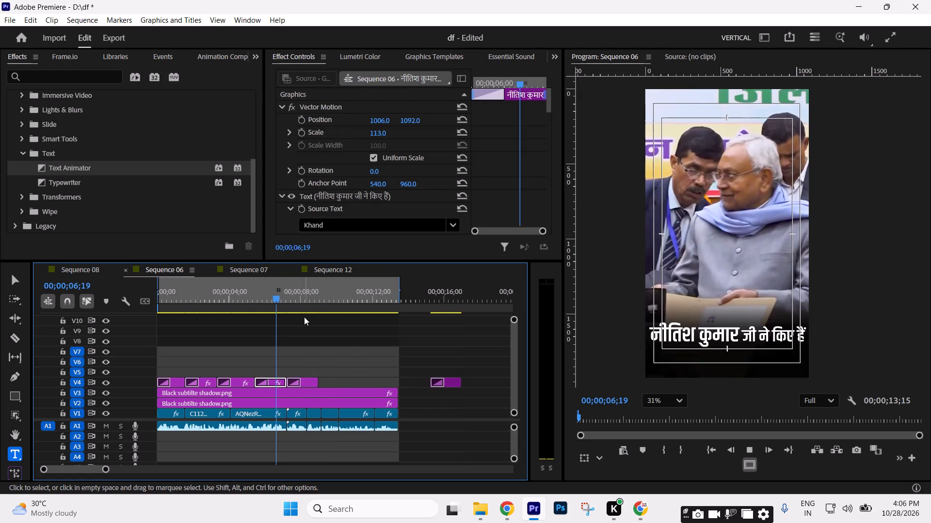
{"action": "key", "text": "space"}
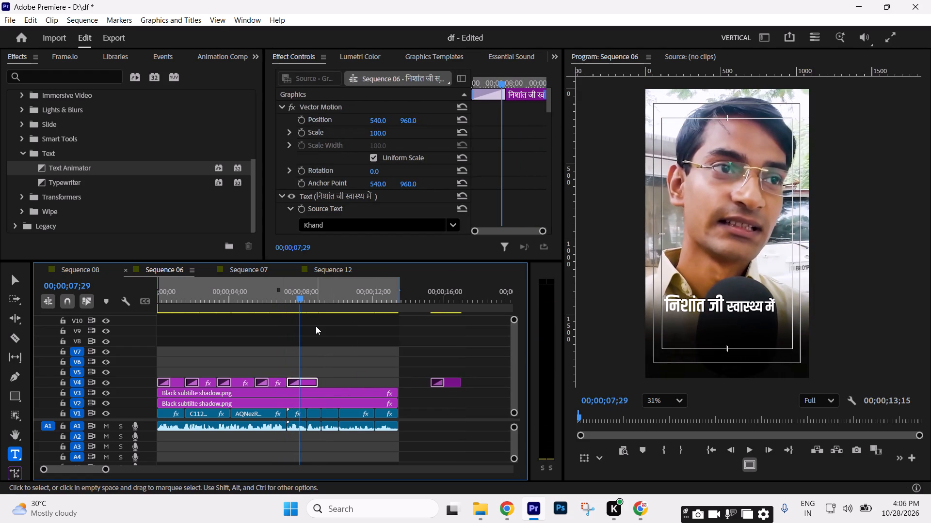
{"action": "key", "text": "space"}
{"action": "key", "text": "space"}
{"action": "left_click_drag", "start_coordinate": [380, 123], "coordinate": [407, 121]}
{"action": "left_click_drag", "start_coordinate": [382, 133], "coordinate": [386, 130]}
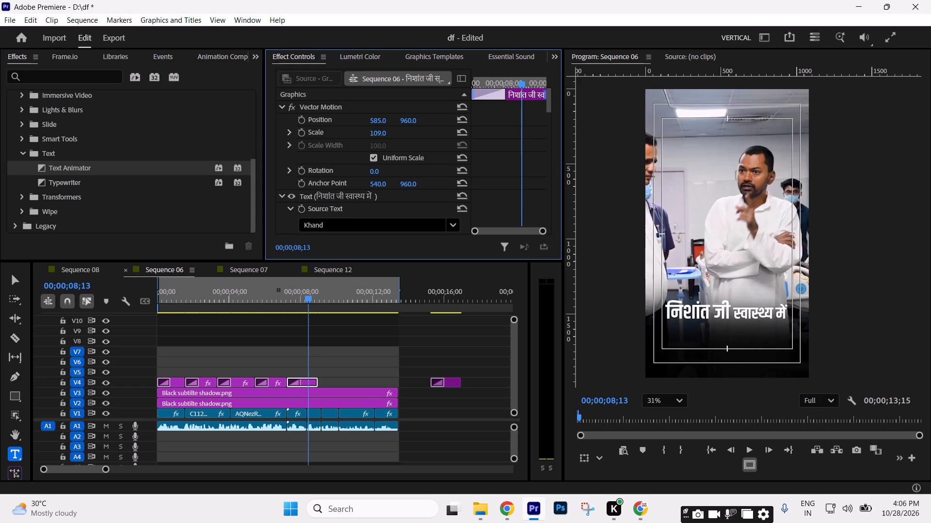
{"action": "left_click_drag", "start_coordinate": [386, 130], "coordinate": [391, 130]}
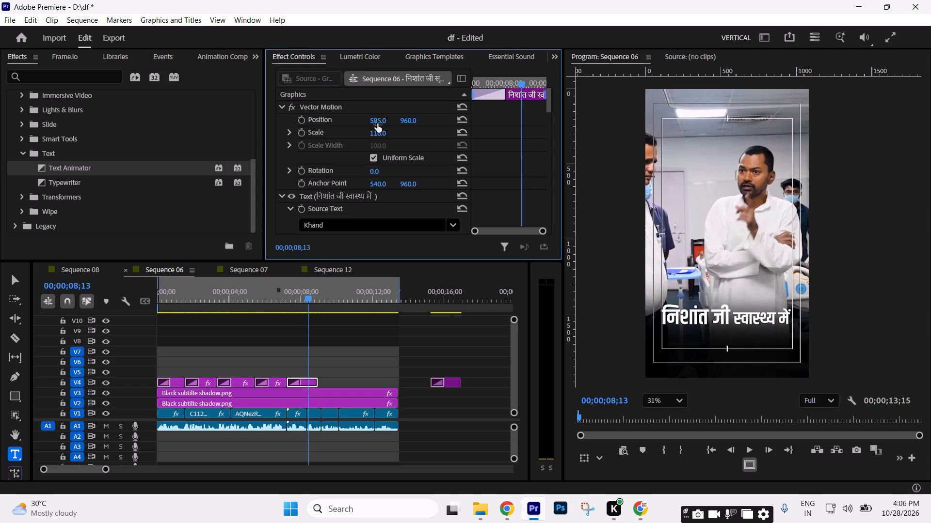
{"action": "left_click_drag", "start_coordinate": [376, 120], "coordinate": [381, 118]}
{"action": "left_click_drag", "start_coordinate": [404, 119], "coordinate": [425, 29]}
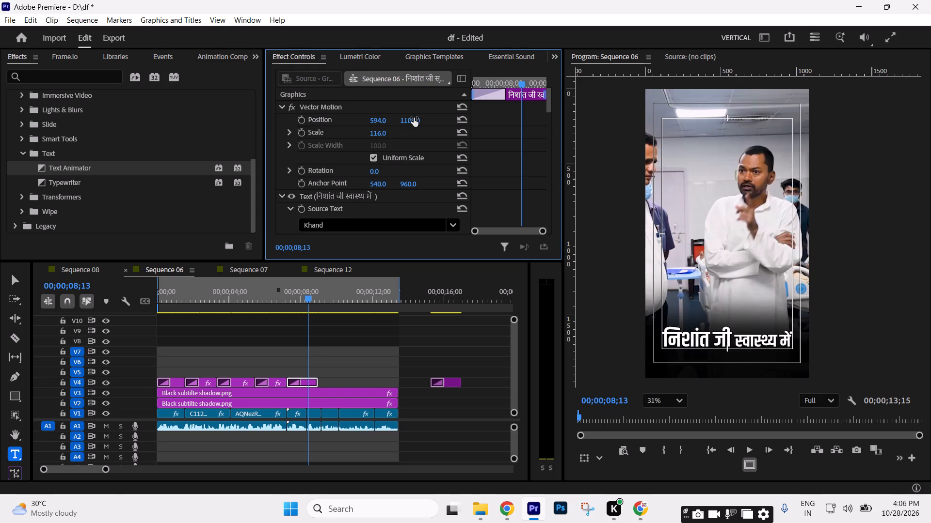
In the parked long caption, delete "निशांत जी स्वास्थ्य में" and the comma after "हैं", and start a new line before "उनसे".
{"action": "key", "text": "space"}
{"action": "key", "text": "space"}
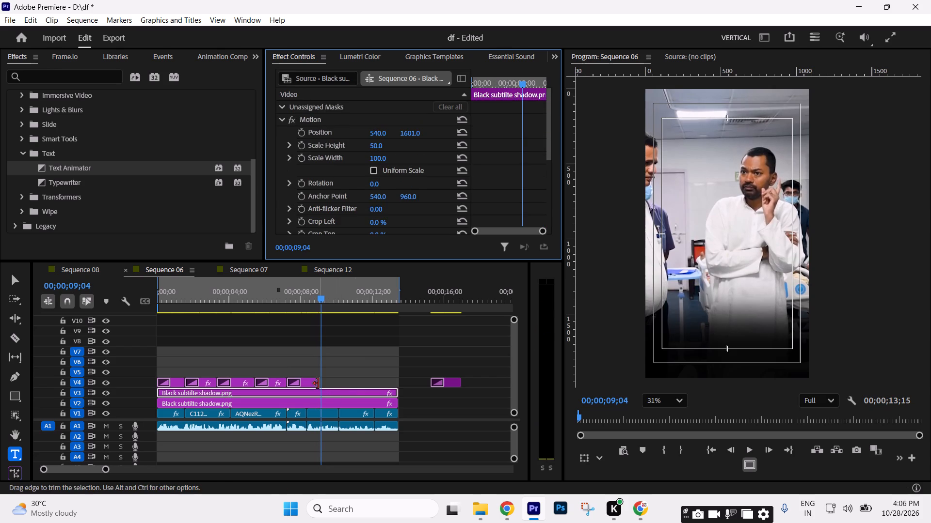
{"action": "left_click", "coordinate": [453, 299]}
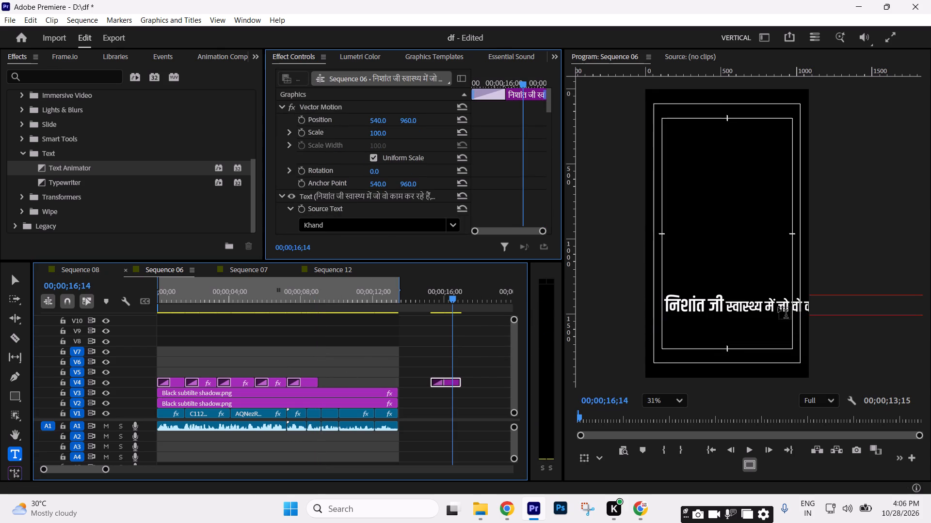
{"action": "left_click", "coordinate": [778, 308]}
{"action": "left_click_drag", "start_coordinate": [778, 308], "coordinate": [633, 307]}
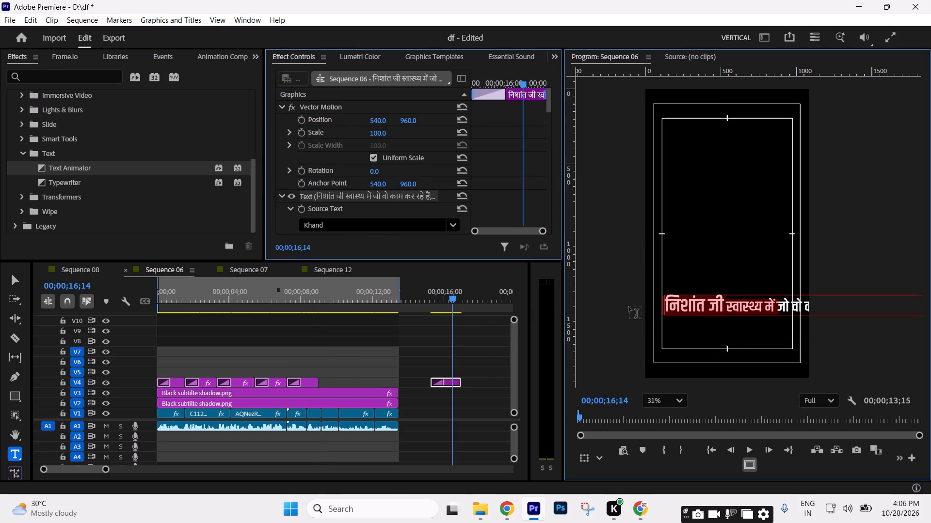
{"action": "key", "text": "BackSpace"}
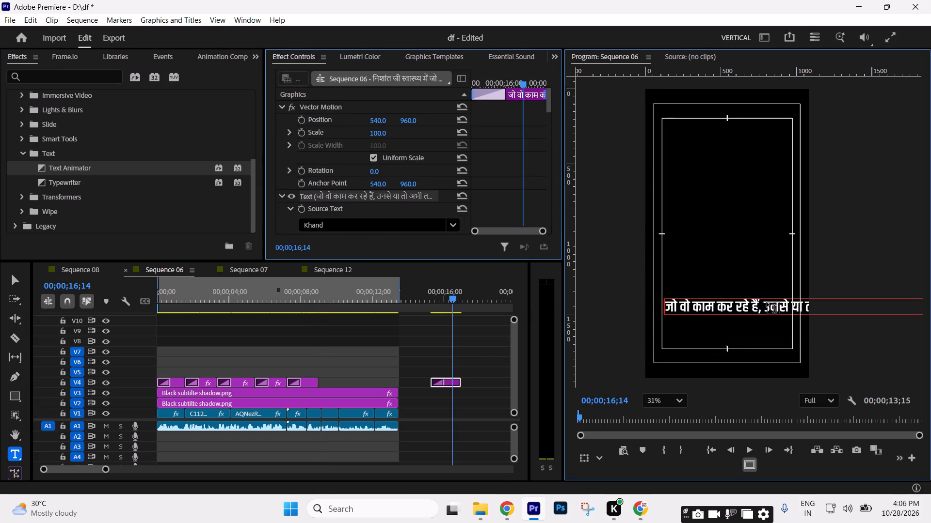
{"action": "left_click", "coordinate": [767, 302]}
{"action": "key", "text": "BackSpace"}
{"action": "key", "text": "BackSpace"}
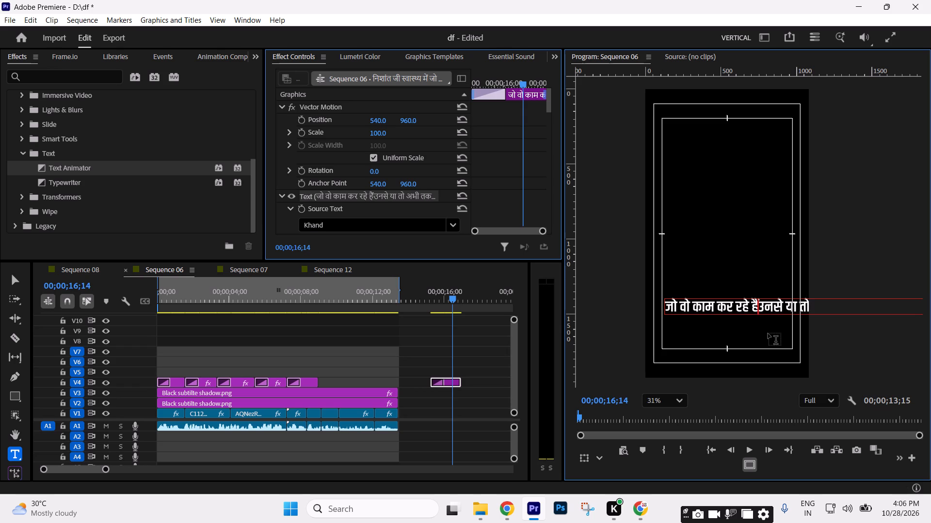
{"action": "key", "text": "space"}
{"action": "key", "text": "Return"}
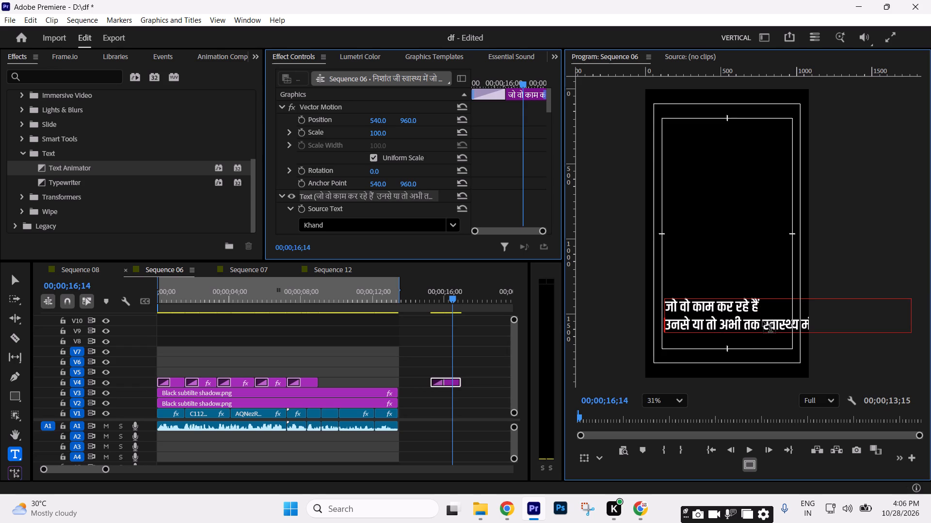
Play the speech after the last placed caption, and cut the second line "उनसे या तो अभी तक…" from the parked long caption.
{"action": "left_click", "coordinate": [326, 300]}
{"action": "key", "text": "space"}
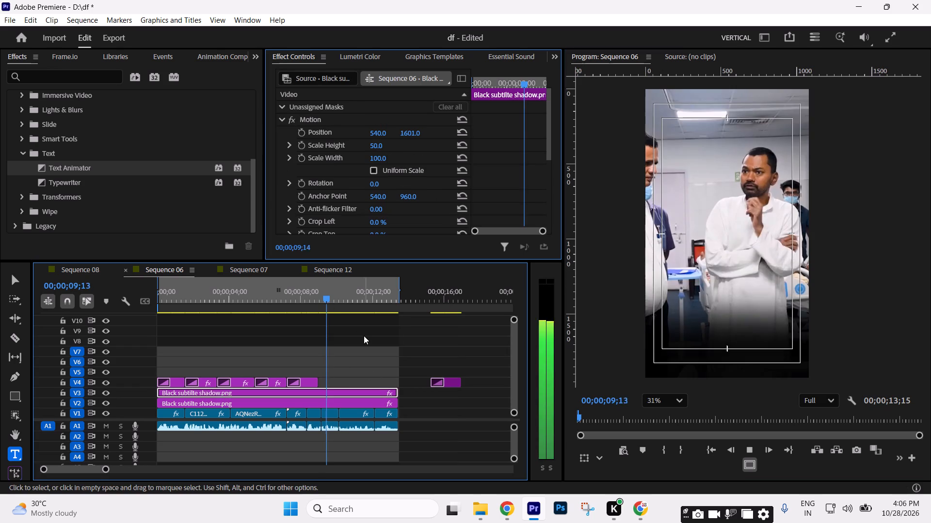
{"action": "key", "text": "space"}
{"action": "left_click_drag", "start_coordinate": [449, 298], "coordinate": [453, 298]}
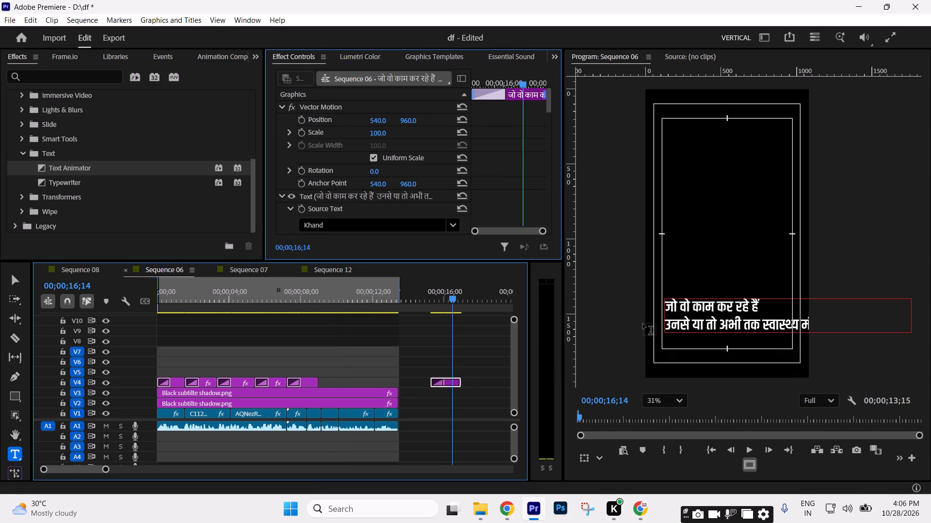
{"action": "left_click", "coordinate": [665, 322]}
{"action": "left_click_drag", "start_coordinate": [668, 324], "coordinate": [693, 324]}
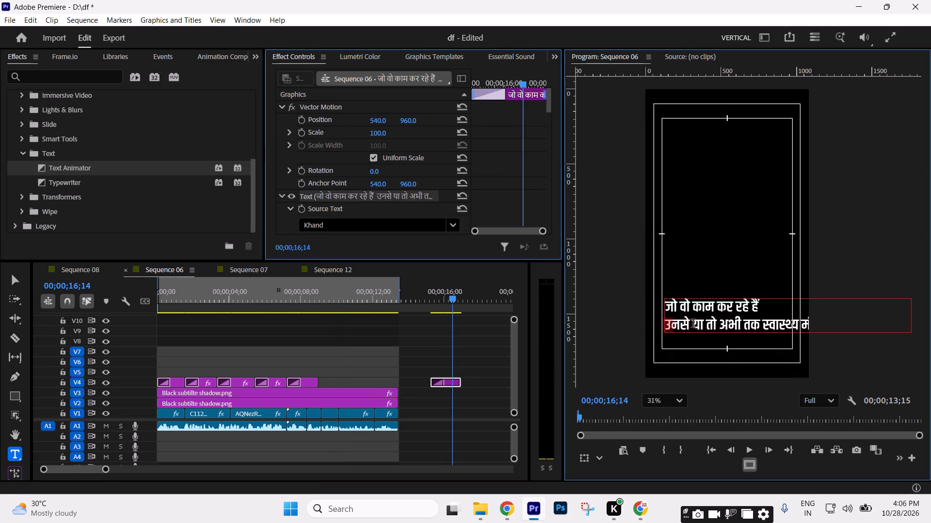
{"action": "left_click_drag", "start_coordinate": [693, 324], "coordinate": [930, 324]}
{"action": "key", "text": "ctrl+x"}
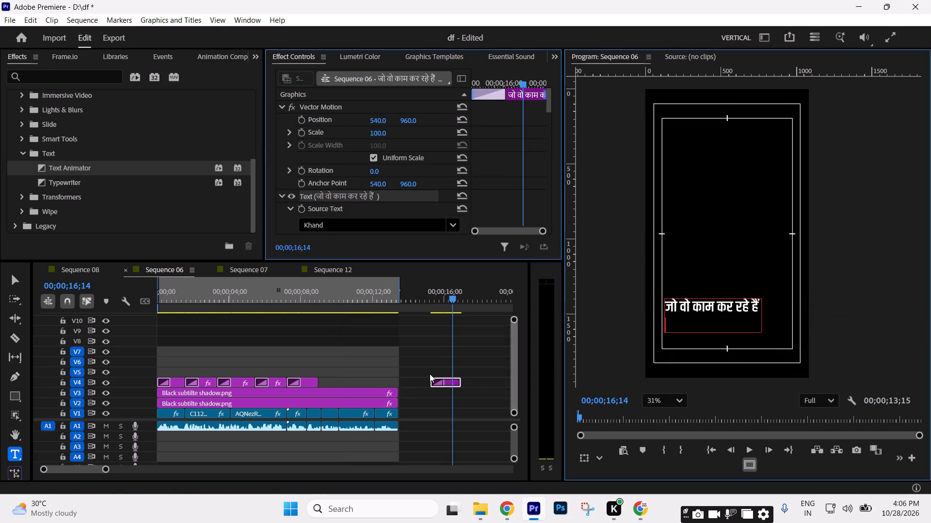
Place the parked "जो वो काम कर रहे हैं" caption on V4 directly after the "निशांत जी स्वास्थ्य में" caption and preview it.
{"action": "left_click_drag", "start_coordinate": [454, 382], "coordinate": [353, 376]}
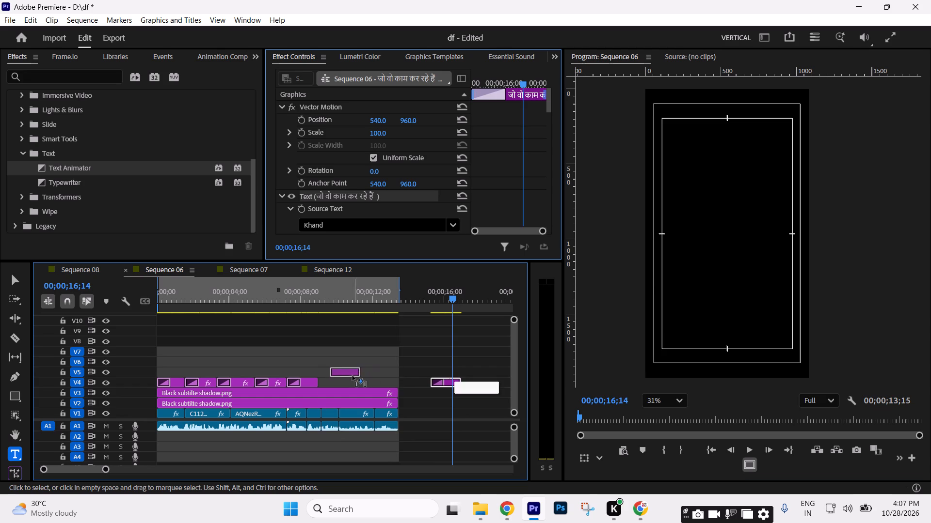
{"action": "left_click_drag", "start_coordinate": [353, 376], "coordinate": [343, 382]}
{"action": "left_click", "coordinate": [316, 295]}
{"action": "key", "text": "space"}
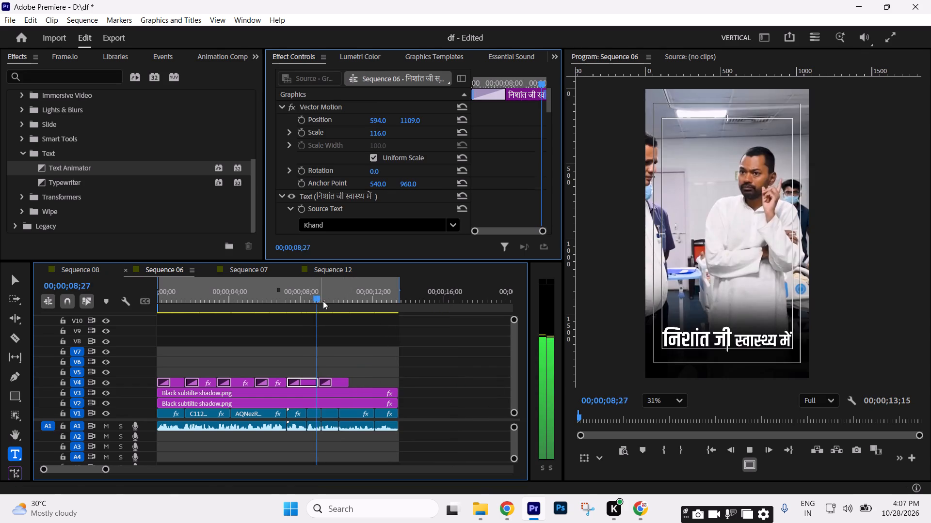
{"action": "key", "text": "space"}
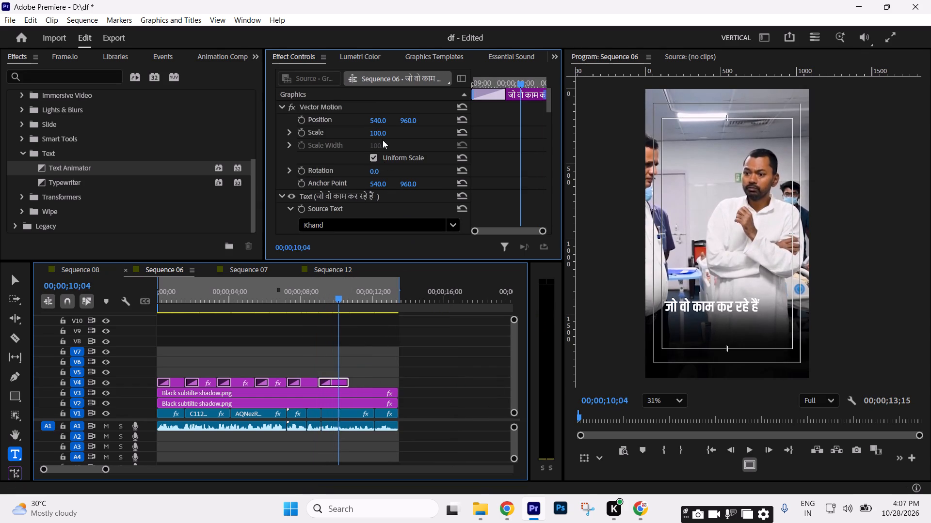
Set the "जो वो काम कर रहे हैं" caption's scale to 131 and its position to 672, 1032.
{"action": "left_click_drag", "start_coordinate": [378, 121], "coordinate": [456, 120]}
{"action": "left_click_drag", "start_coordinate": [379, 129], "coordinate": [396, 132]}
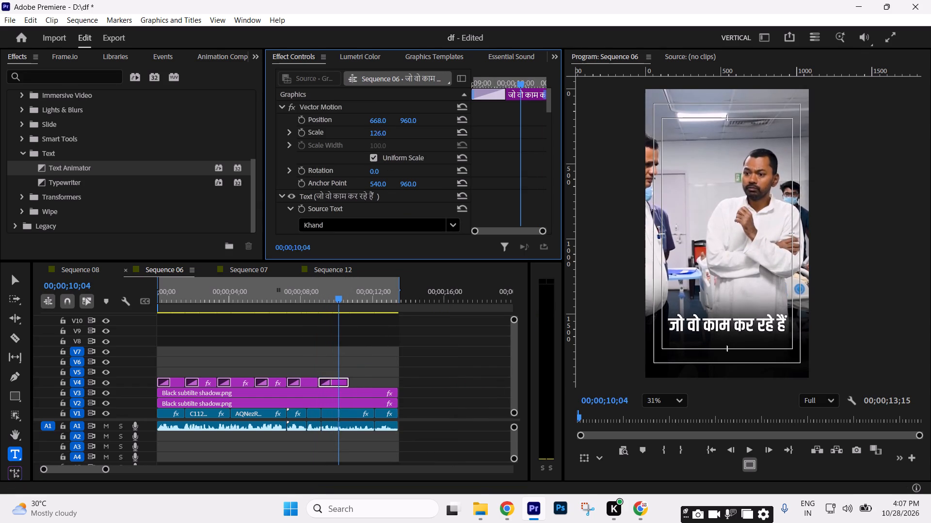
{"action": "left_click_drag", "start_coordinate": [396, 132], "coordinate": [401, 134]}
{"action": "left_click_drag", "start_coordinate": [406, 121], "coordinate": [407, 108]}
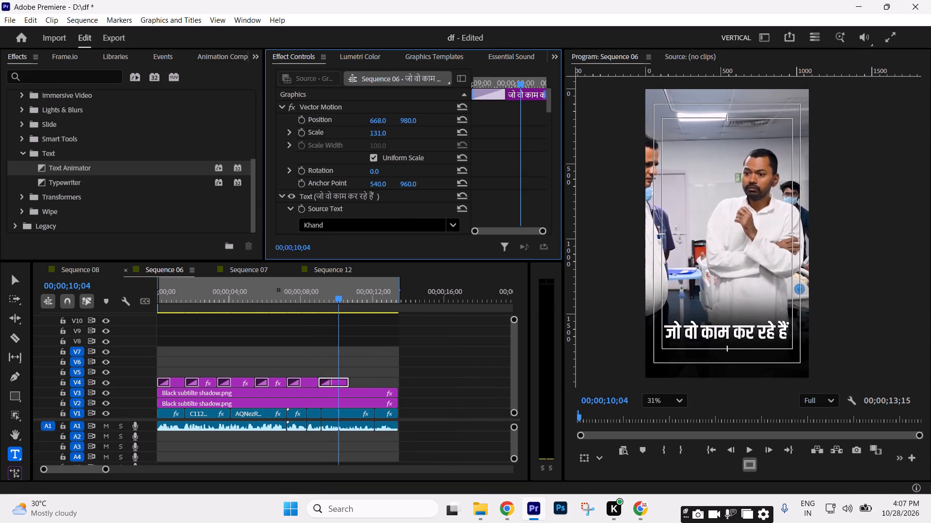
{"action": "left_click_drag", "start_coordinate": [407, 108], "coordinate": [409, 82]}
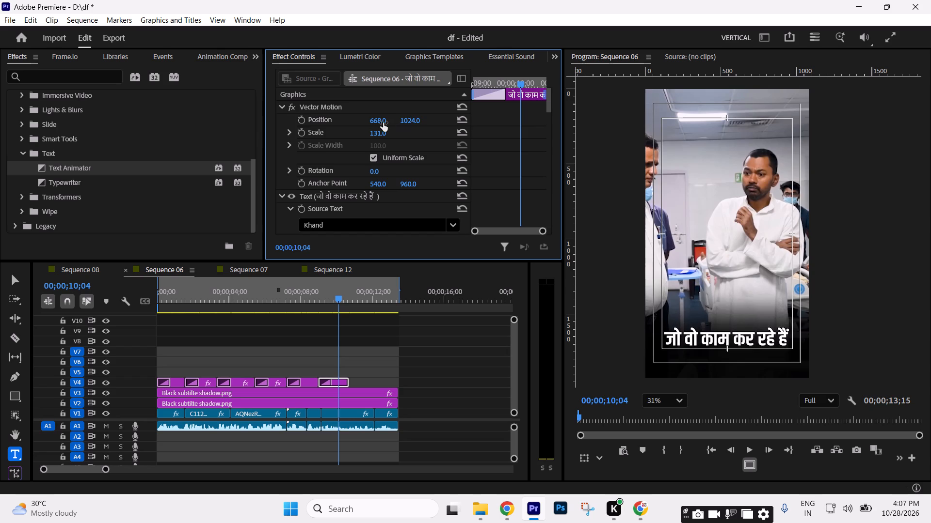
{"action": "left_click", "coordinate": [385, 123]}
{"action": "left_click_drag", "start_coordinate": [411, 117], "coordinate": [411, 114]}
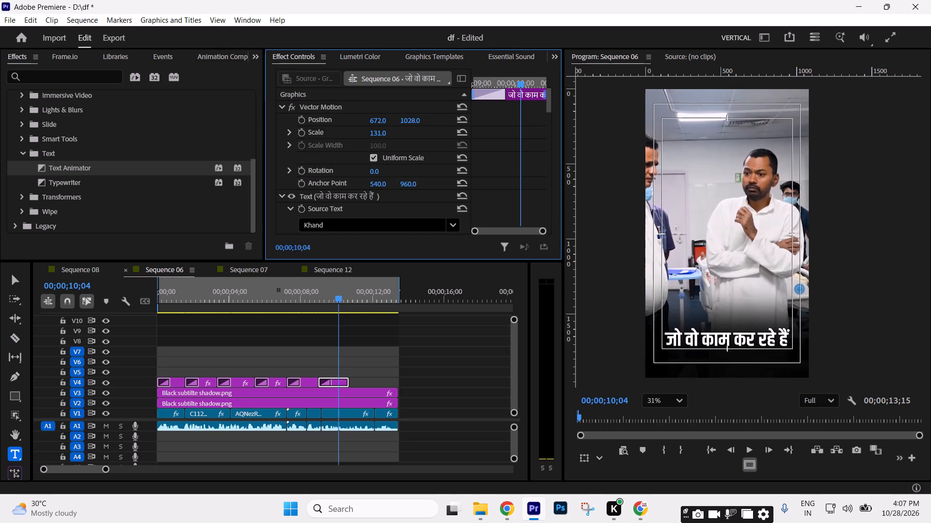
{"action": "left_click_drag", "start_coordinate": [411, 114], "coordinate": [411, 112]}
Play the new caption and scrub through the sequence to compare its size and placement with the earlier captions.
{"action": "left_click", "coordinate": [417, 365]}
{"action": "key", "text": "space"}
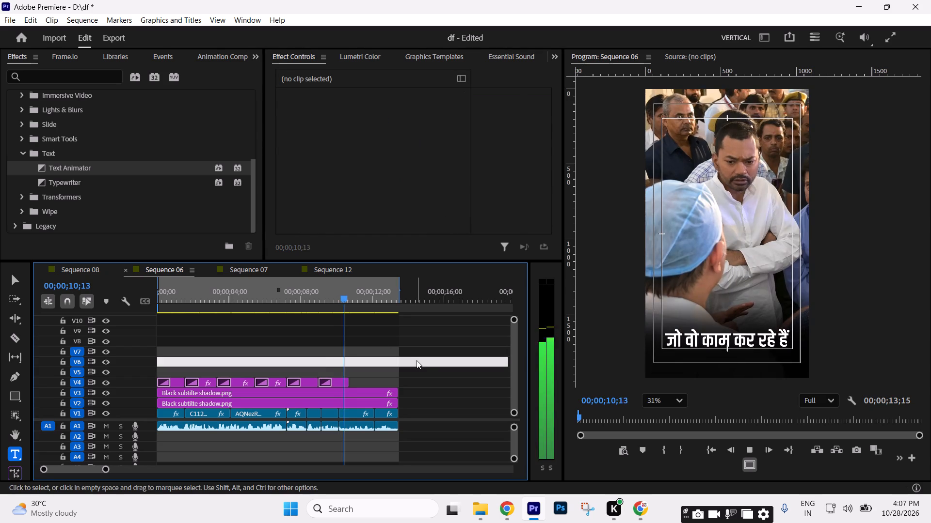
{"action": "key", "text": "space"}
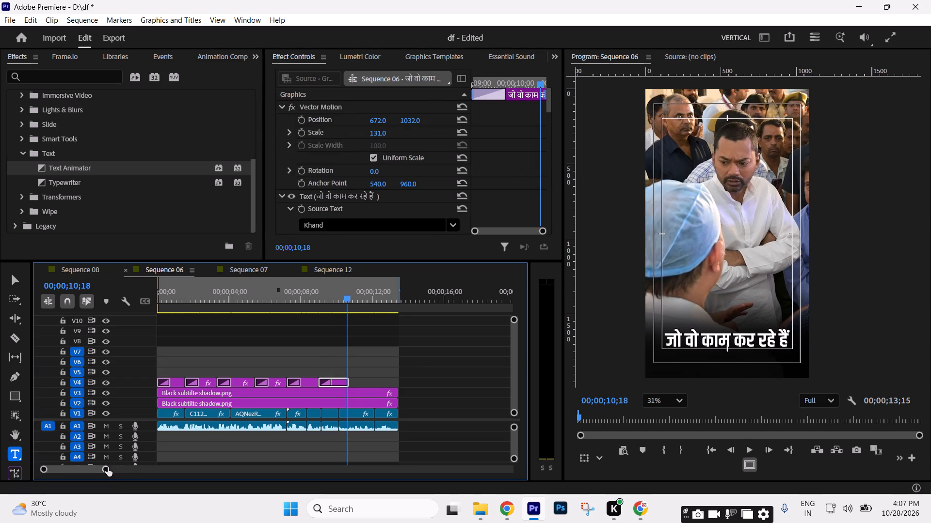
{"action": "left_click_drag", "start_coordinate": [107, 467], "coordinate": [119, 463]}
{"action": "key", "text": "space"}
{"action": "key", "text": "space"}
{"action": "left_click_drag", "start_coordinate": [277, 301], "coordinate": [152, 322]}
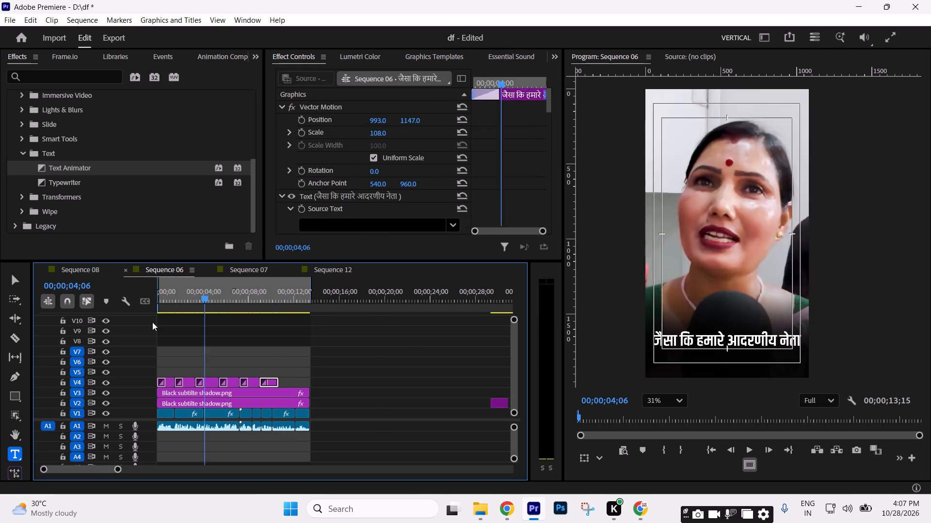
{"action": "left_click_drag", "start_coordinate": [152, 322], "coordinate": [255, 333]}
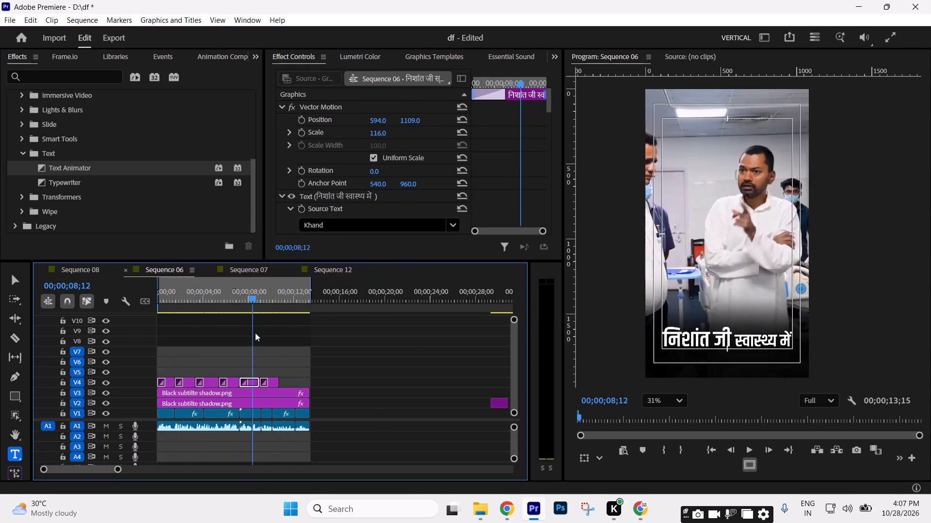
{"action": "left_click_drag", "start_coordinate": [255, 333], "coordinate": [127, 332]}
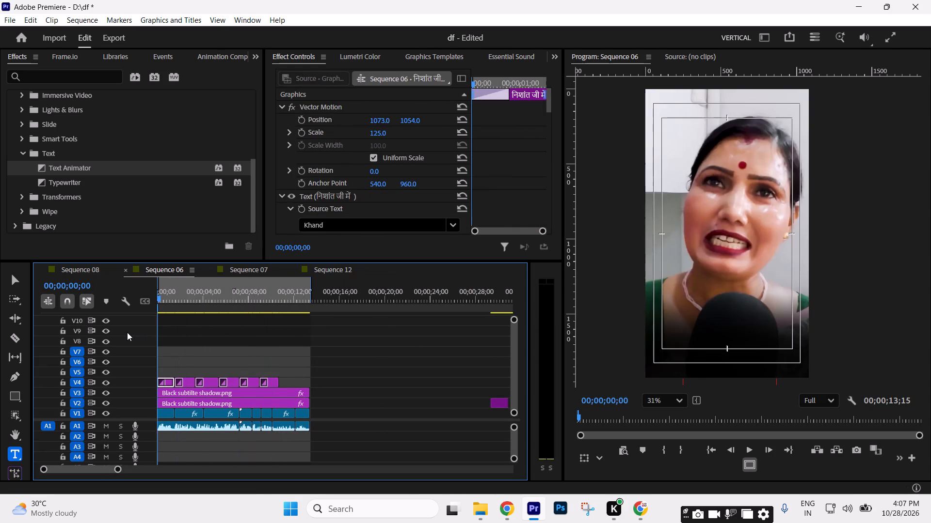
{"action": "left_click_drag", "start_coordinate": [127, 332], "coordinate": [193, 329]}
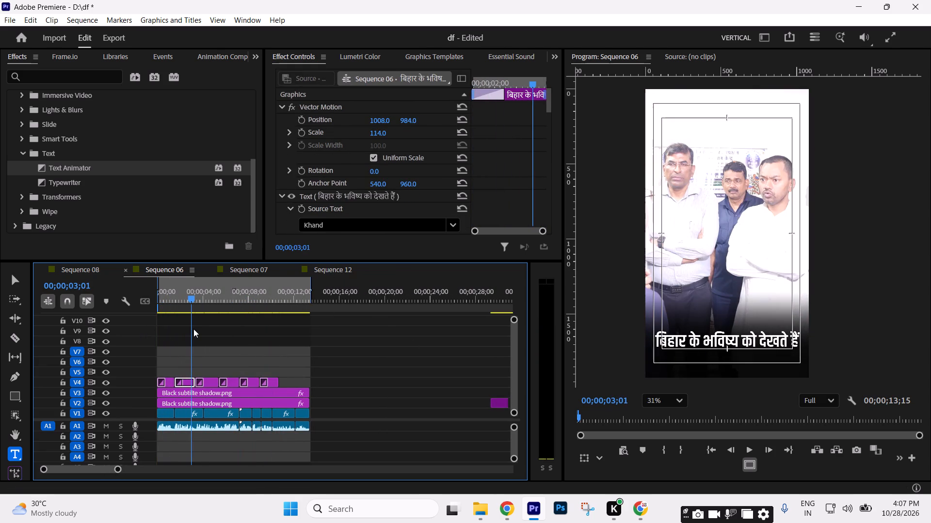
{"action": "left_click_drag", "start_coordinate": [193, 329], "coordinate": [255, 335]}
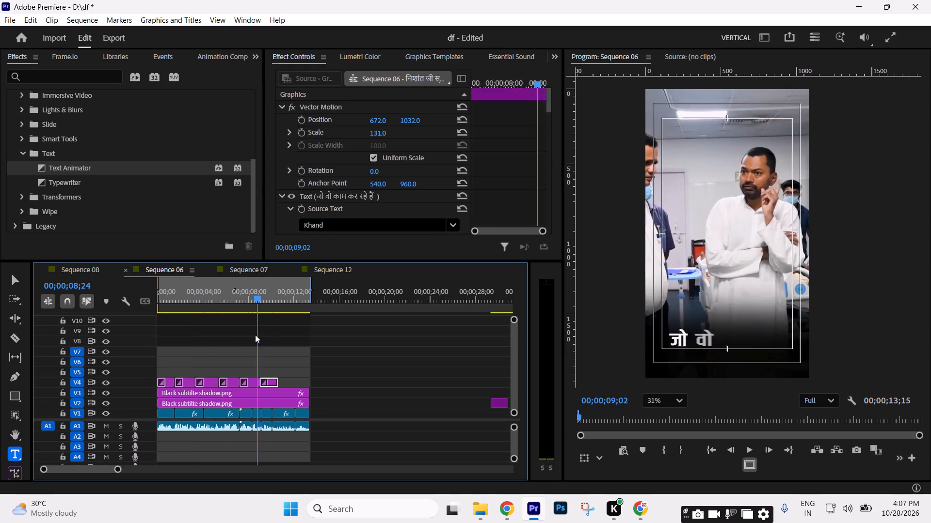
{"action": "left_click_drag", "start_coordinate": [255, 335], "coordinate": [276, 338]}
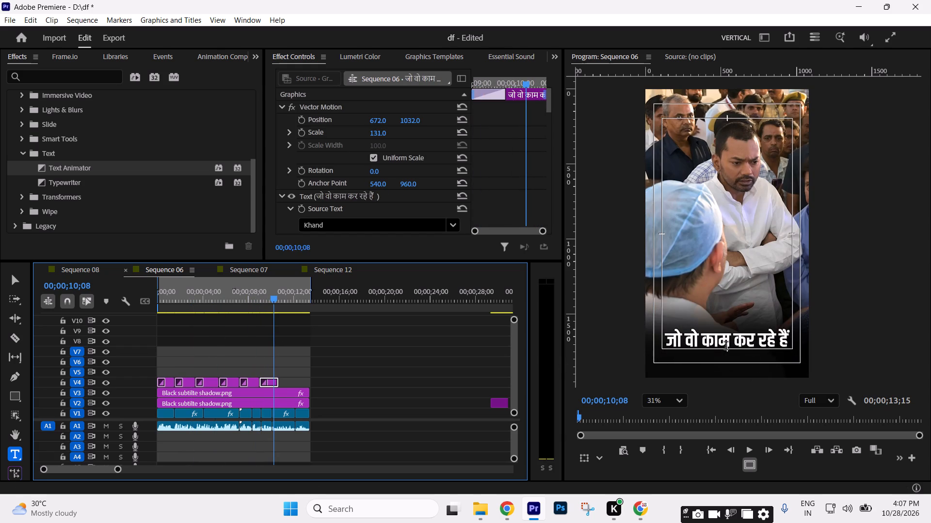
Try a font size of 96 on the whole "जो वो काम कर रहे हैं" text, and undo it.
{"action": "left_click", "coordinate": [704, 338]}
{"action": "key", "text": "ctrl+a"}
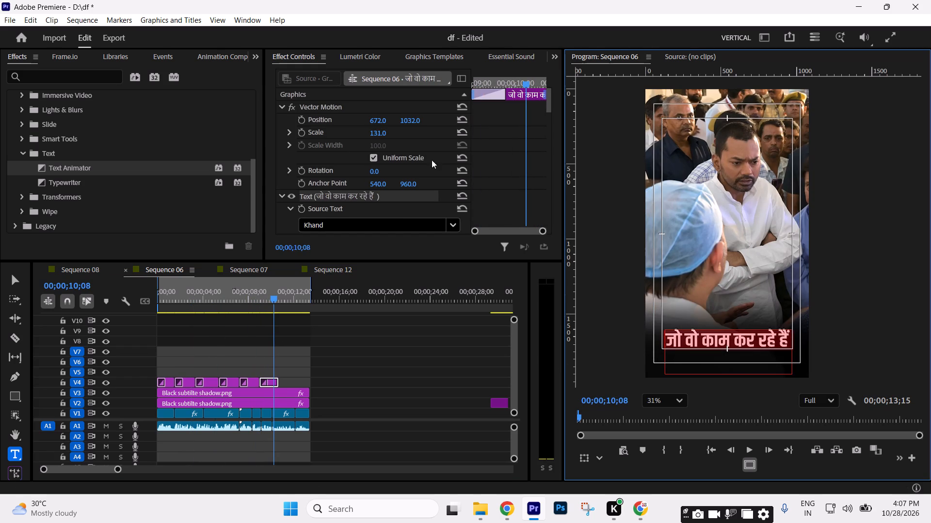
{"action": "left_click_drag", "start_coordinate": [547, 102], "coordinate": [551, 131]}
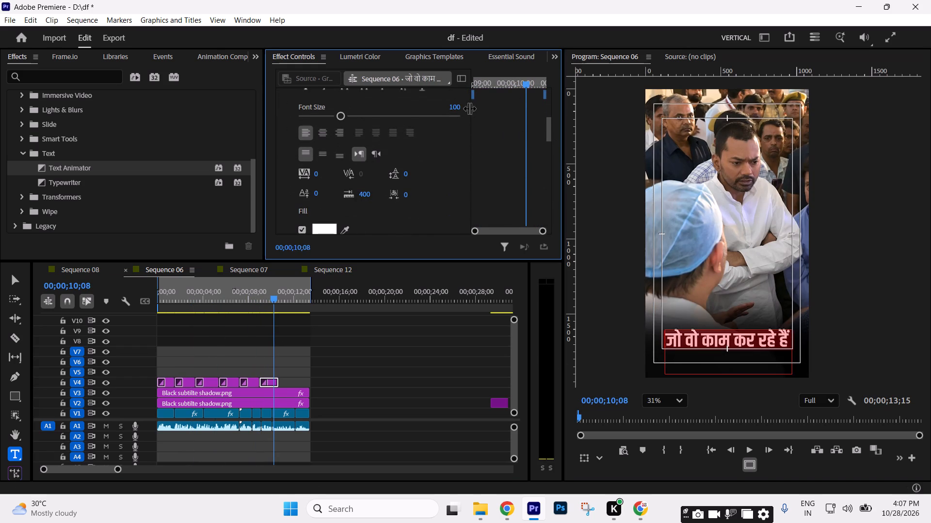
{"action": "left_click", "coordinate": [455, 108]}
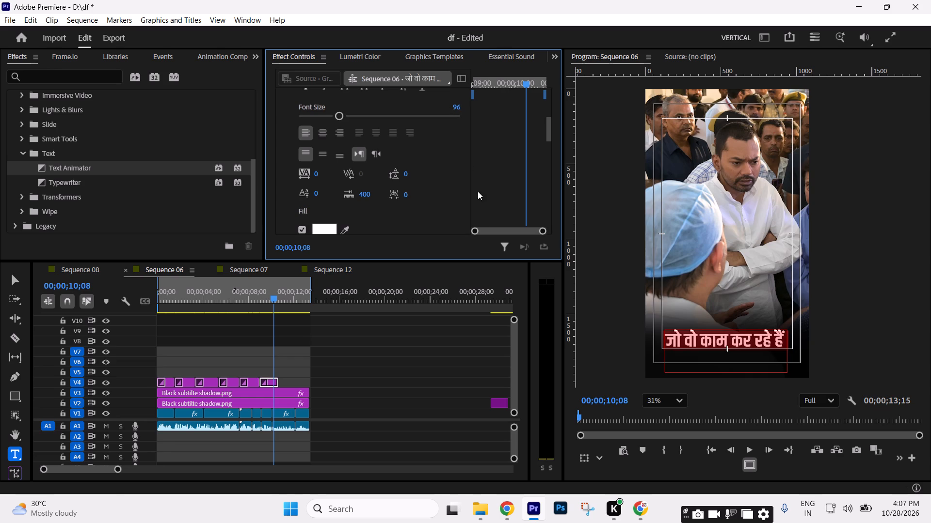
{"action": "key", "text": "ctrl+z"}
Compare with the earlier captions, and set the "जो वो काम कर रहे हैं" caption's scale to 115 and position to 662, 1109.
{"action": "left_click_drag", "start_coordinate": [245, 306], "coordinate": [235, 303]}
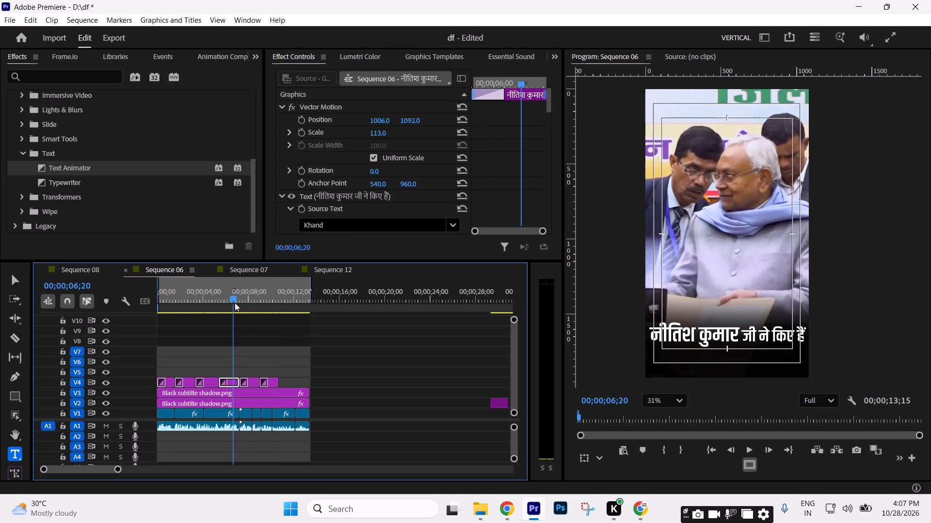
{"action": "left_click_drag", "start_coordinate": [235, 303], "coordinate": [274, 306]}
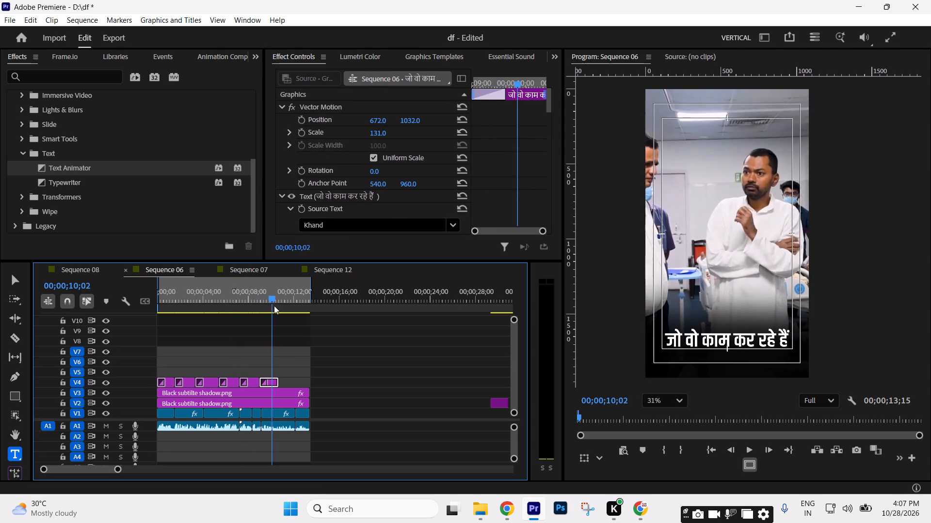
{"action": "left_click_drag", "start_coordinate": [274, 306], "coordinate": [275, 306]}
{"action": "left_click", "coordinate": [376, 132]}
{"action": "type", "text": "115"}
{"action": "key", "text": "Return"}
{"action": "left_click_drag", "start_coordinate": [410, 118], "coordinate": [417, 94]}
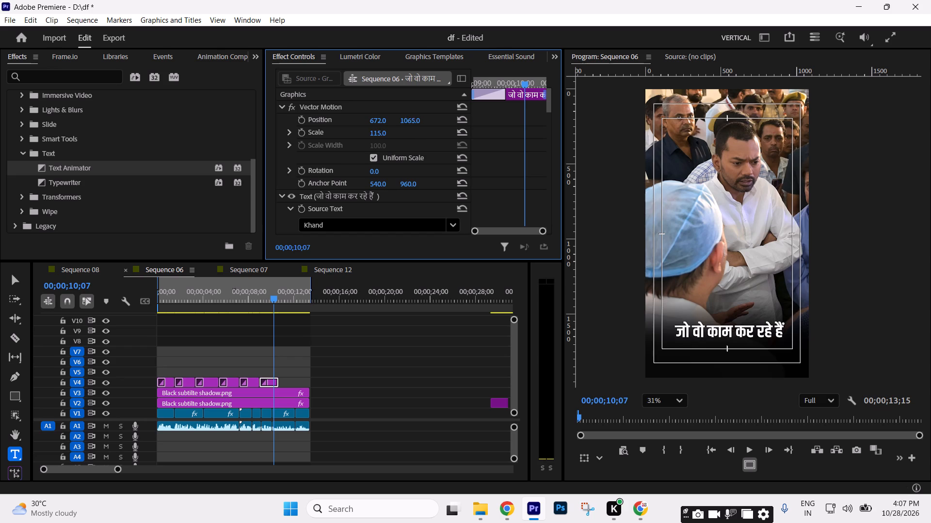
{"action": "left_click_drag", "start_coordinate": [417, 94], "coordinate": [421, 73]}
{"action": "left_click_drag", "start_coordinate": [389, 122], "coordinate": [388, 122]}
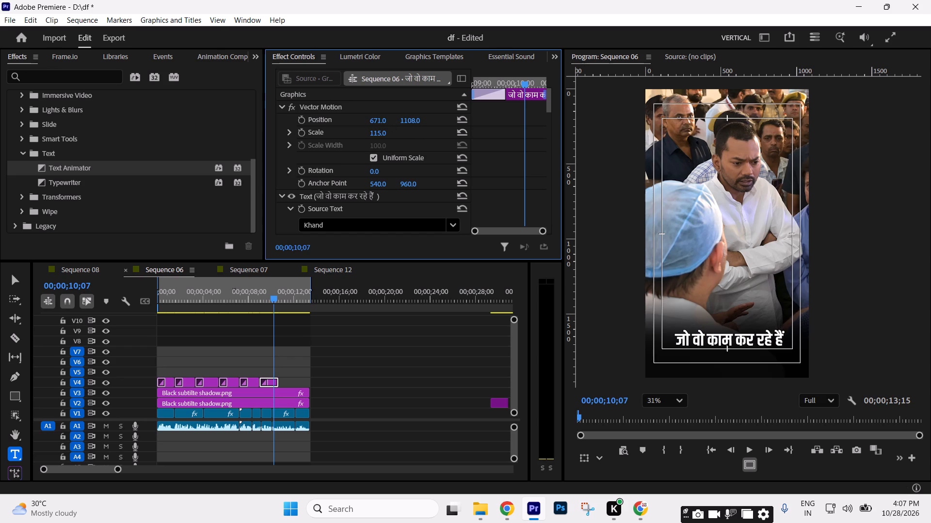
{"action": "left_click_drag", "start_coordinate": [388, 122], "coordinate": [383, 122]}
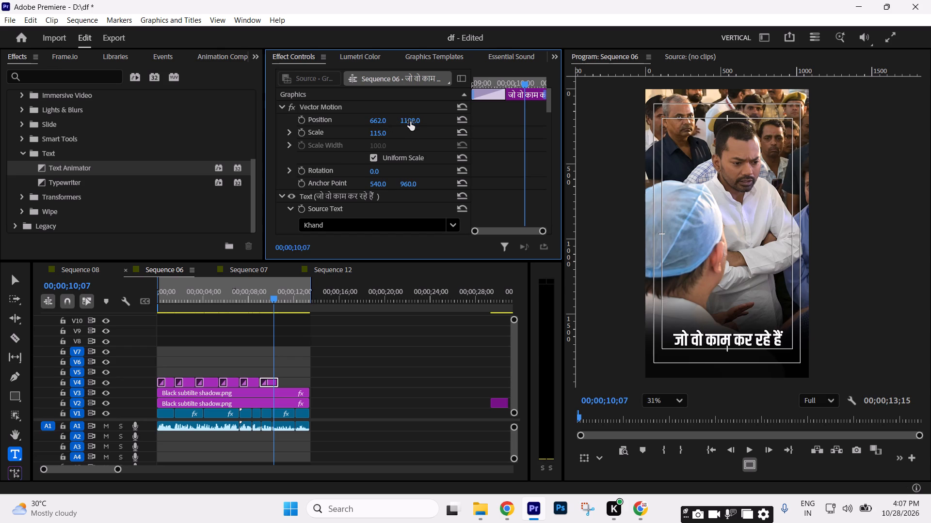
{"action": "left_click", "coordinate": [410, 122]}
Preview the transition from the previous caption, and set the "जो वो काम कर रहे हैं" caption's horizontal position to 658.
{"action": "left_click", "coordinate": [378, 391]}
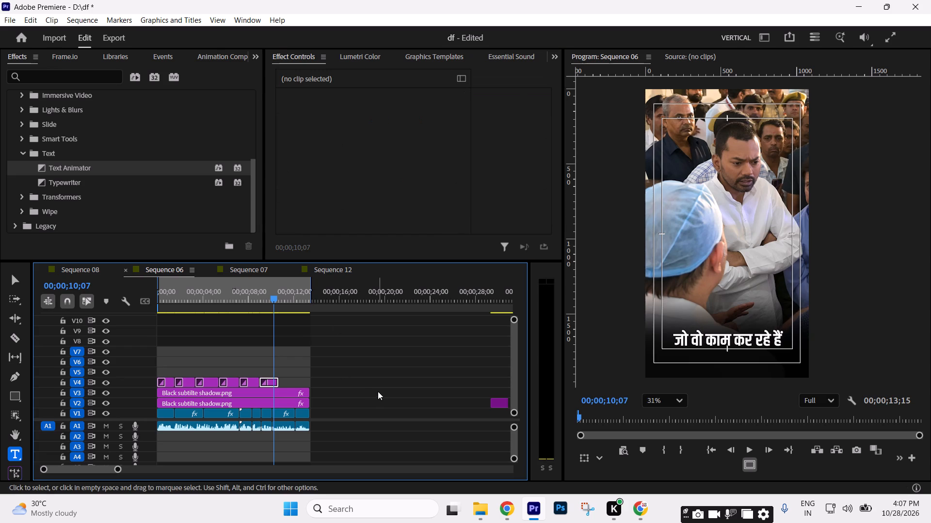
{"action": "left_click", "coordinate": [257, 303]}
{"action": "left_click", "coordinate": [364, 360]}
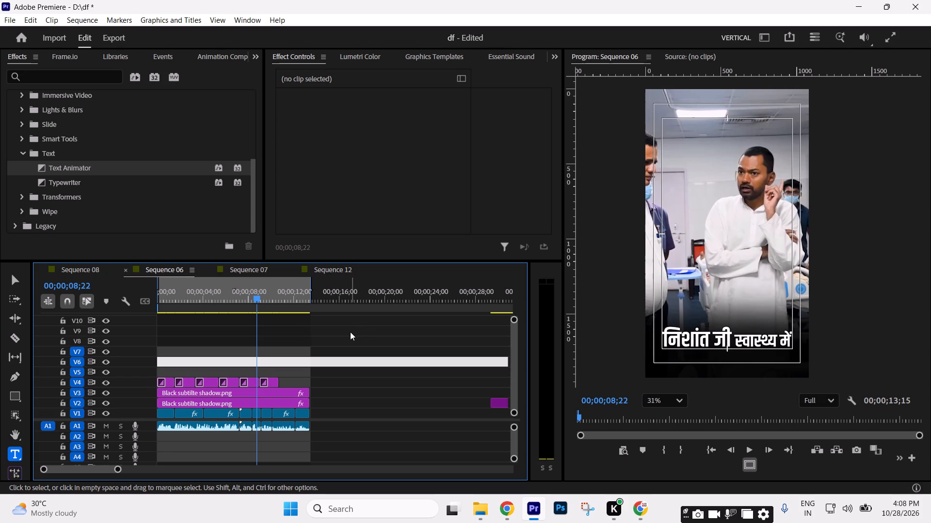
{"action": "key", "text": "space"}
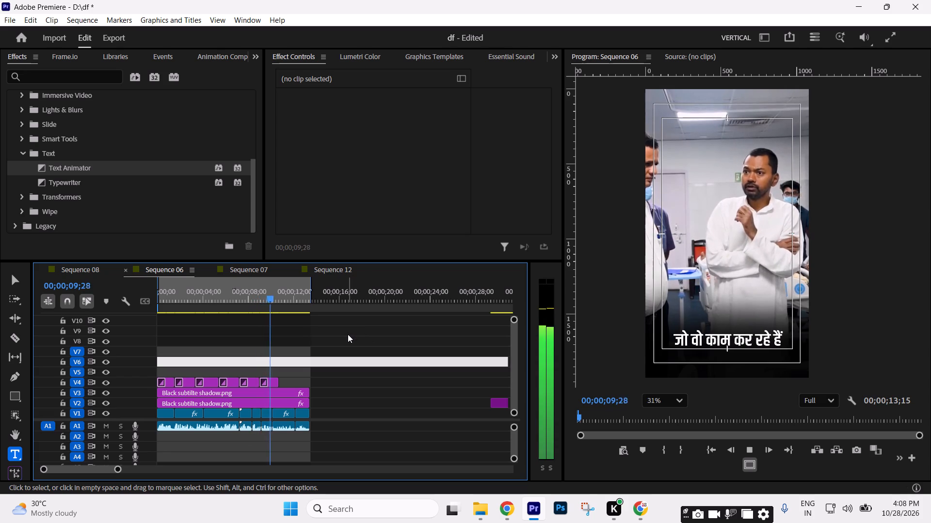
{"action": "key", "text": "space"}
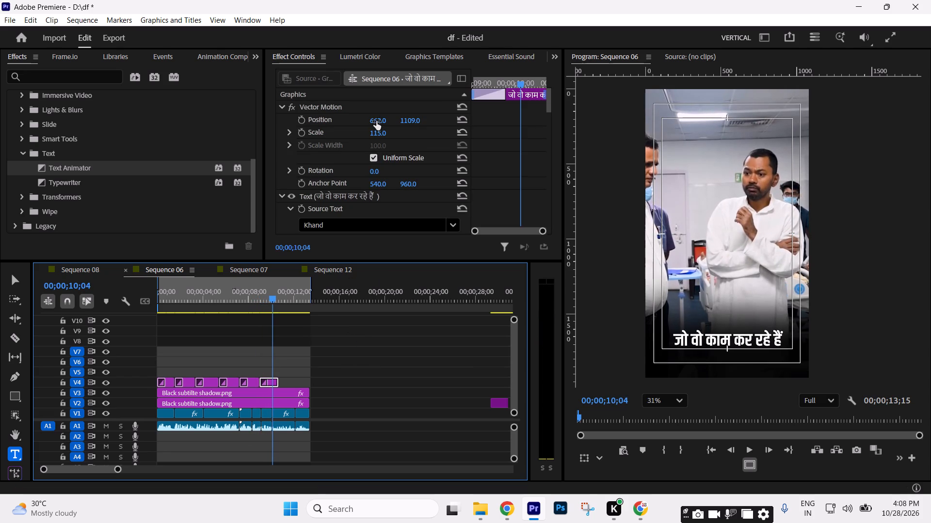
{"action": "left_click", "coordinate": [376, 121]}
Play the remainder of Sequence 06 after the last caption, and inspect the spare "बढ़िया" text clip beyond the video's end.
{"action": "key", "text": "space"}
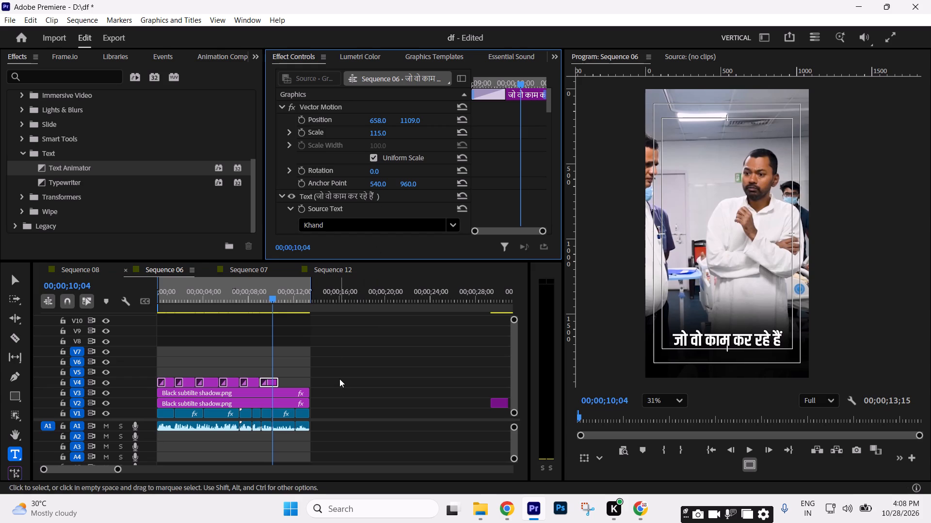
{"action": "left_click", "coordinate": [114, 470]}
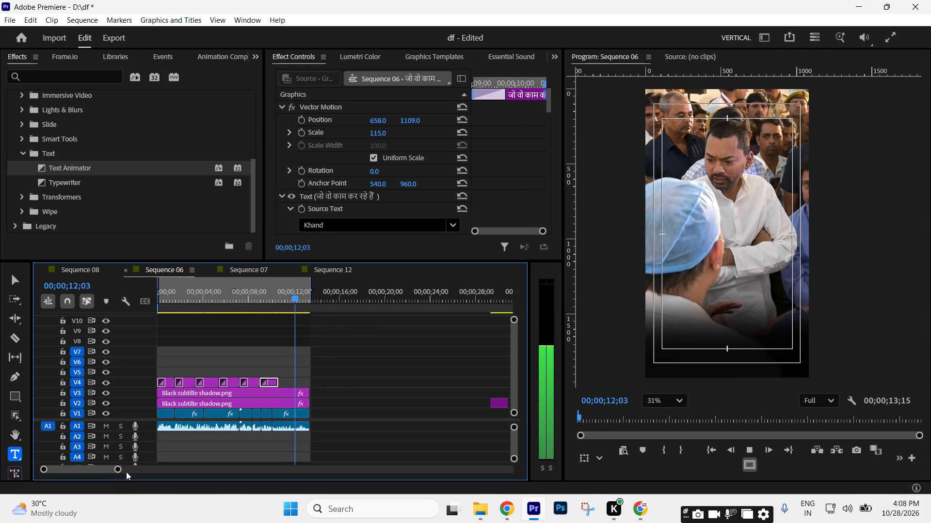
{"action": "left_click_drag", "start_coordinate": [123, 469], "coordinate": [132, 466]}
{"action": "key", "text": "space"}
{"action": "left_click_drag", "start_coordinate": [116, 471], "coordinate": [120, 470]}
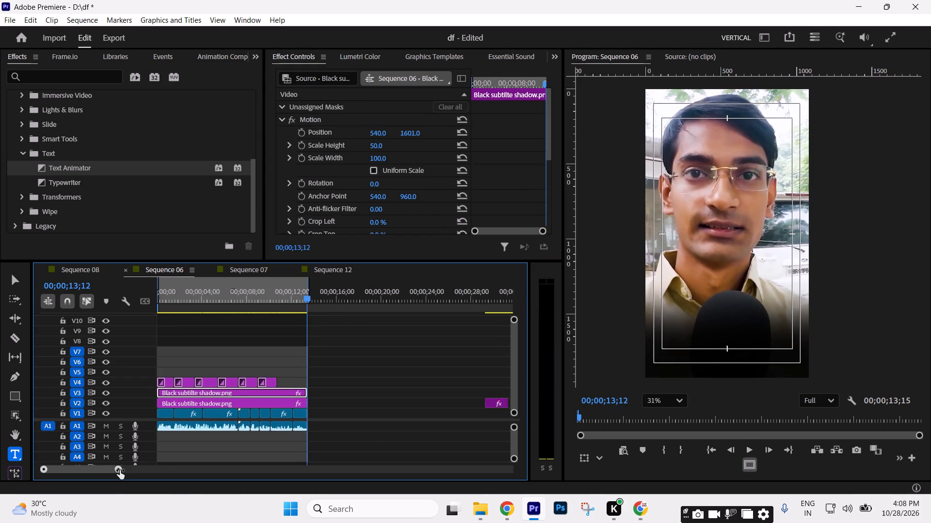
{"action": "left_click_drag", "start_coordinate": [120, 470], "coordinate": [131, 470]}
{"action": "left_click", "coordinate": [387, 289]}
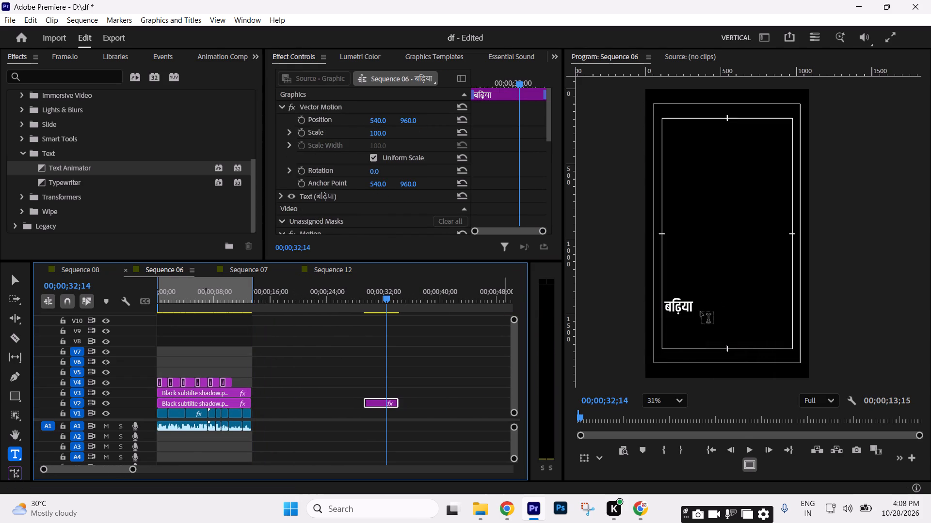
{"action": "left_click", "coordinate": [667, 309]}
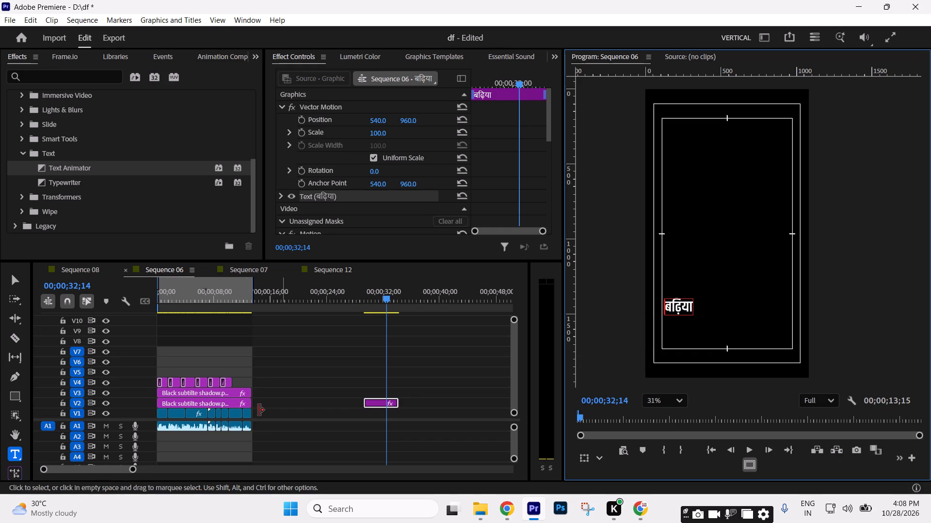
Duplicate the "जो वो काम कर रहे हैं" caption onto V3 past the video's end, and paste the script text starting "उनसे या तो अभी तक स्वास्थ्य मंत्री" over its wording.
{"action": "left_click_drag", "start_coordinate": [228, 380], "coordinate": [290, 389]}
{"action": "left_click", "coordinate": [292, 302]}
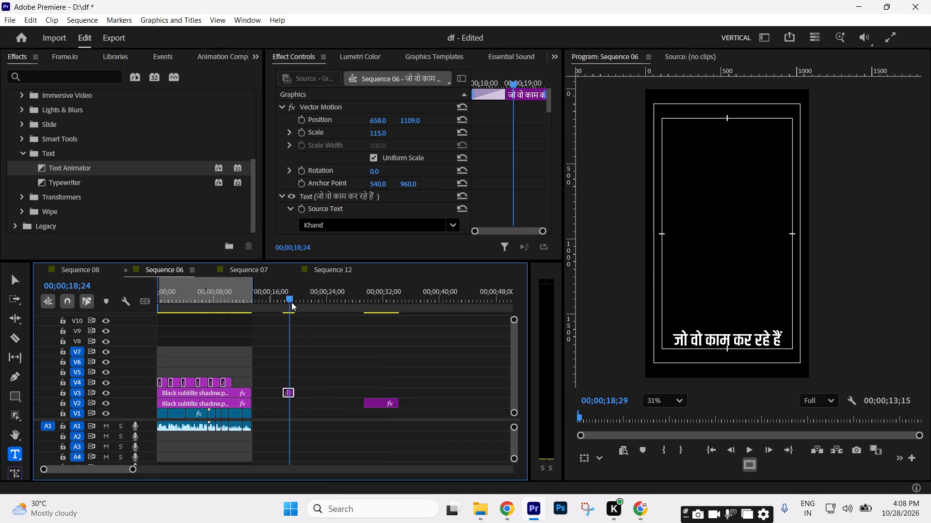
{"action": "left_click", "coordinate": [682, 342]}
{"action": "key", "text": "ctrl+a"}
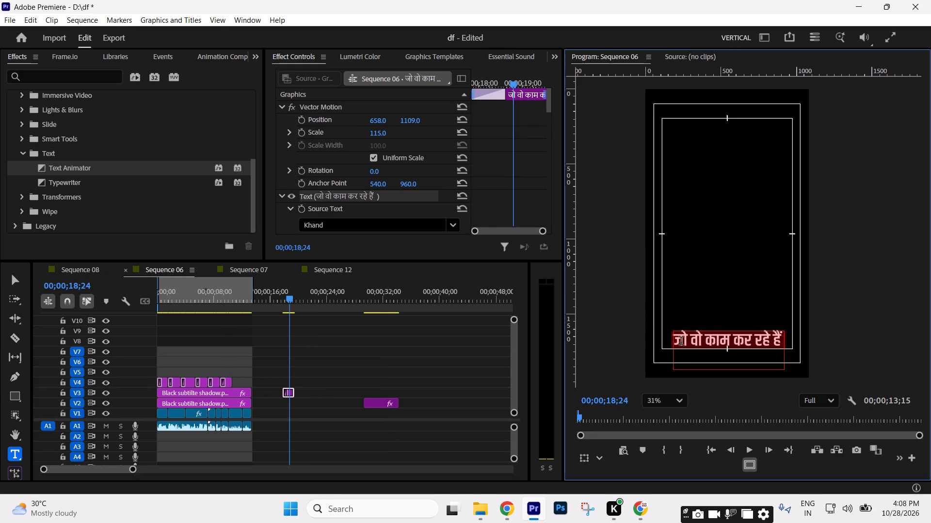
{"action": "key", "text": "ctrl+v"}
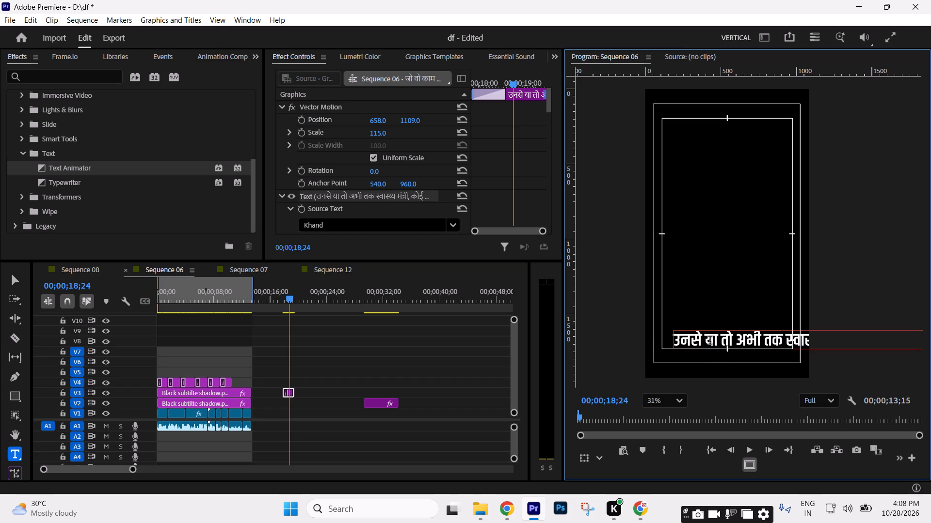
Replace "या" in the duplicated caption with the word "बढ़िया", cut from the spare text clip on V2.
{"action": "left_click_drag", "start_coordinate": [708, 340], "coordinate": [713, 340]}
{"action": "left_click_drag", "start_coordinate": [713, 340], "coordinate": [715, 341]}
{"action": "key", "text": "BackSpace"}
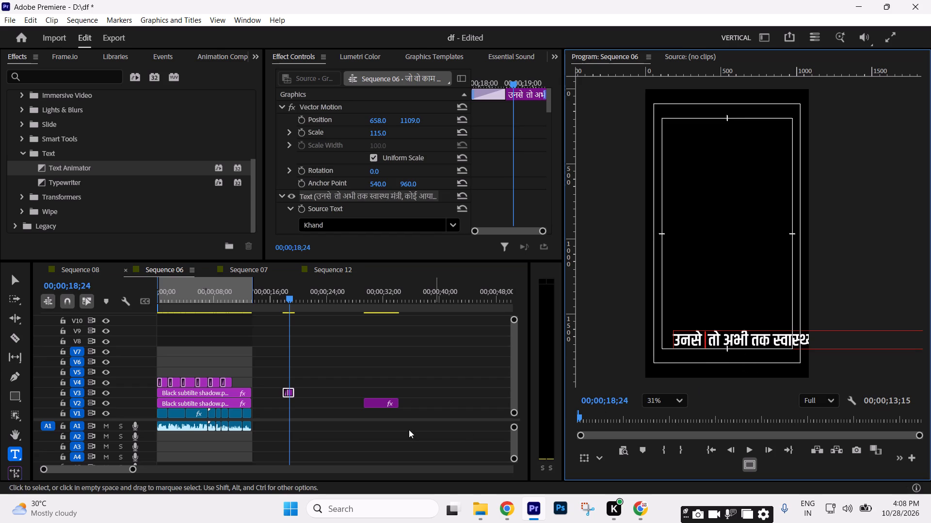
{"action": "left_click", "coordinate": [384, 403]}
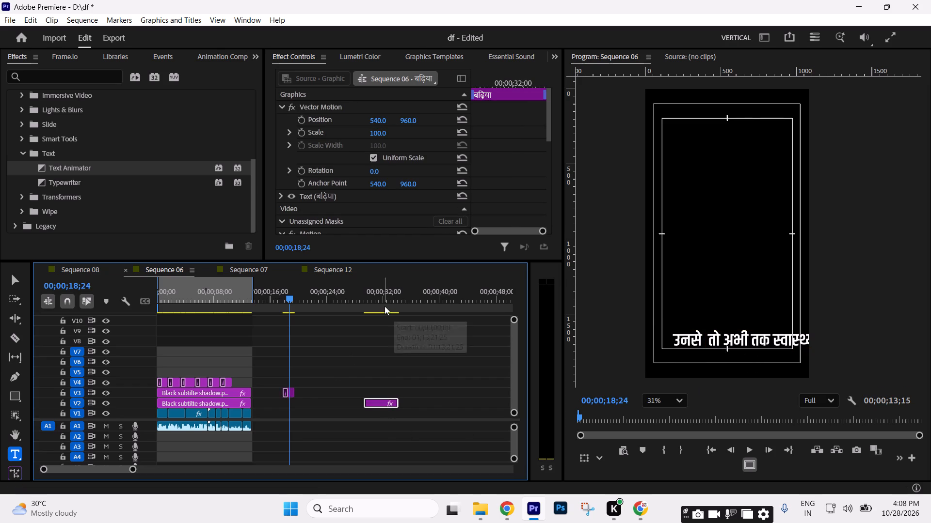
{"action": "left_click", "coordinate": [385, 306]}
{"action": "left_click", "coordinate": [677, 306]}
{"action": "key", "text": "ctrl+a"}
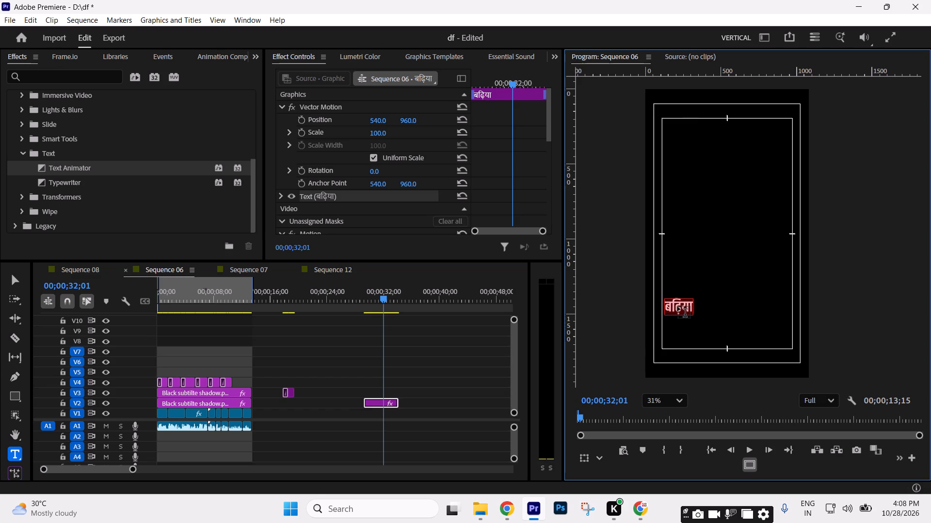
{"action": "key", "text": "ctrl+x"}
{"action": "left_click_drag", "start_coordinate": [288, 304], "coordinate": [293, 305]}
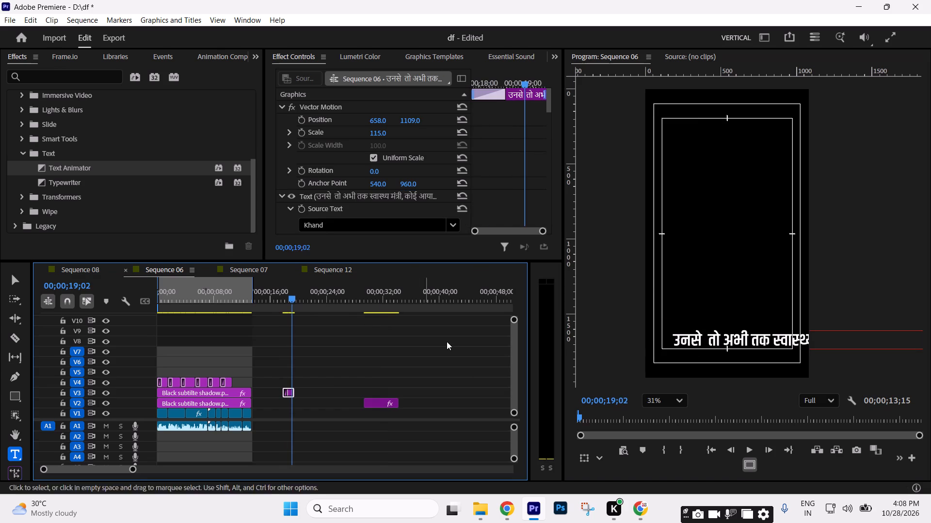
{"action": "left_click", "coordinate": [709, 338]}
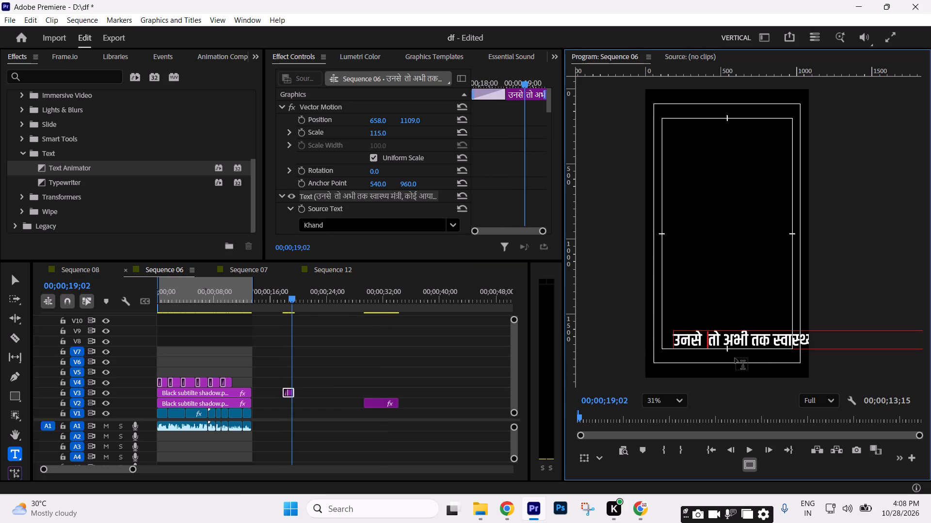
{"action": "key", "text": "ctrl+v"}
{"action": "key", "text": "space"}
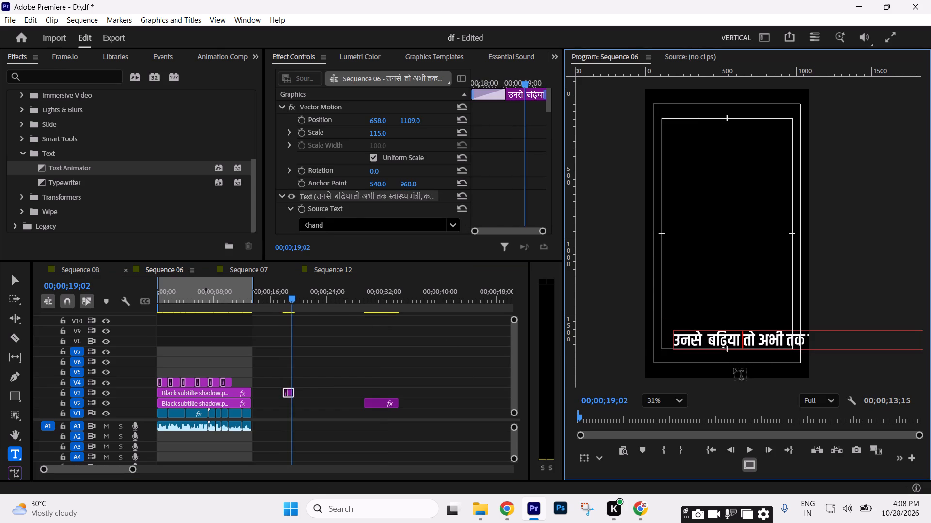
Move the "उनसे बढ़िया तो अभी तक" caption clip to V4, directly after the "जो वो काम कर रहे हैं" caption.
{"action": "left_click", "coordinate": [328, 350]}
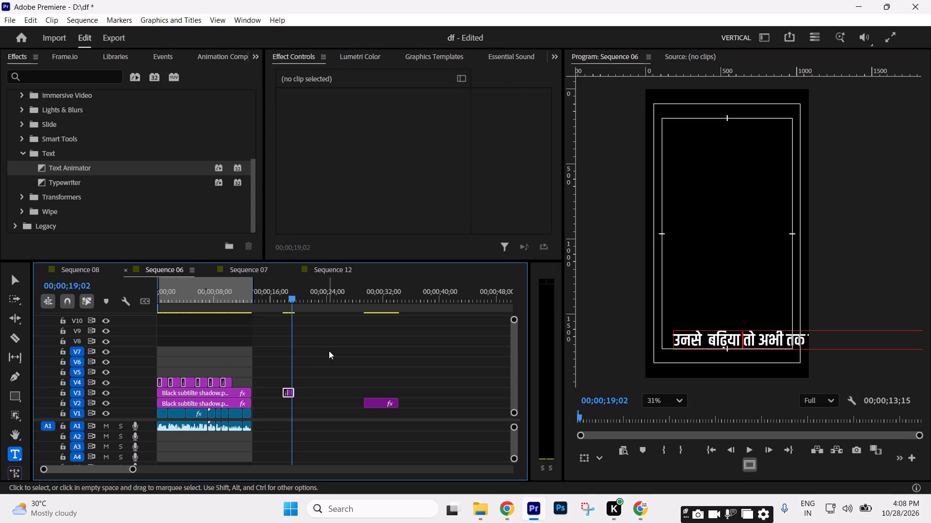
{"action": "key", "text": "equal"}
{"action": "key", "text": "equal"}
{"action": "key", "text": "minus"}
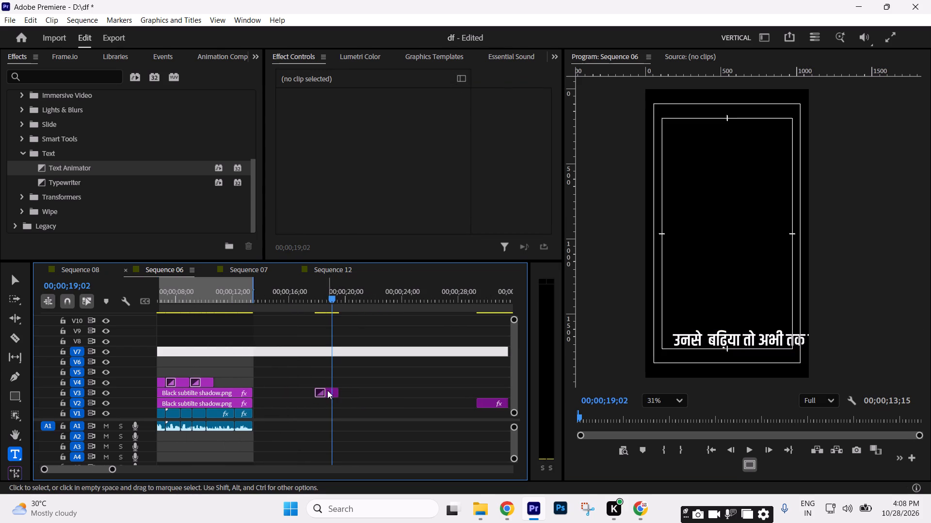
{"action": "left_click_drag", "start_coordinate": [331, 390], "coordinate": [228, 378]}
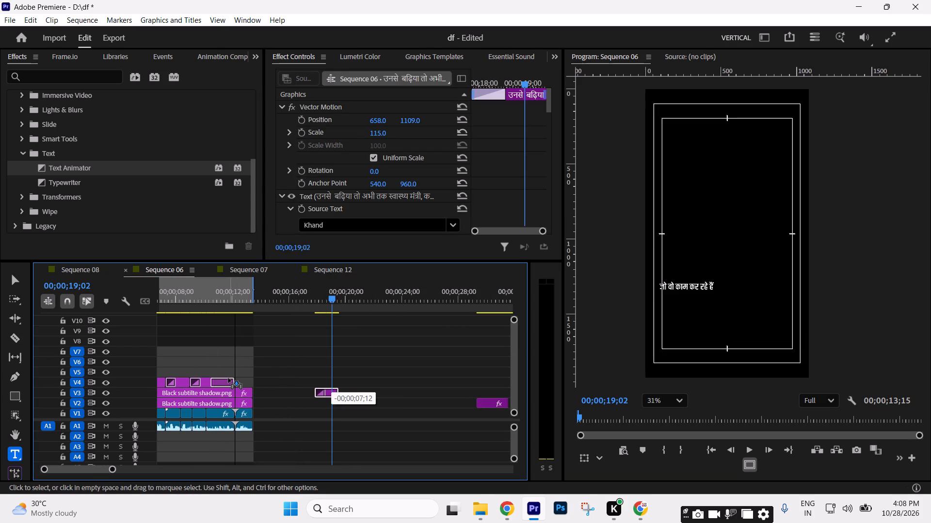
{"action": "left_click_drag", "start_coordinate": [228, 378], "coordinate": [231, 378]}
Play from the "जो वो काम कर रहे हैं" caption into the new one to check its wording against the speech.
{"action": "left_click", "coordinate": [209, 304]}
{"action": "key", "text": "space"}
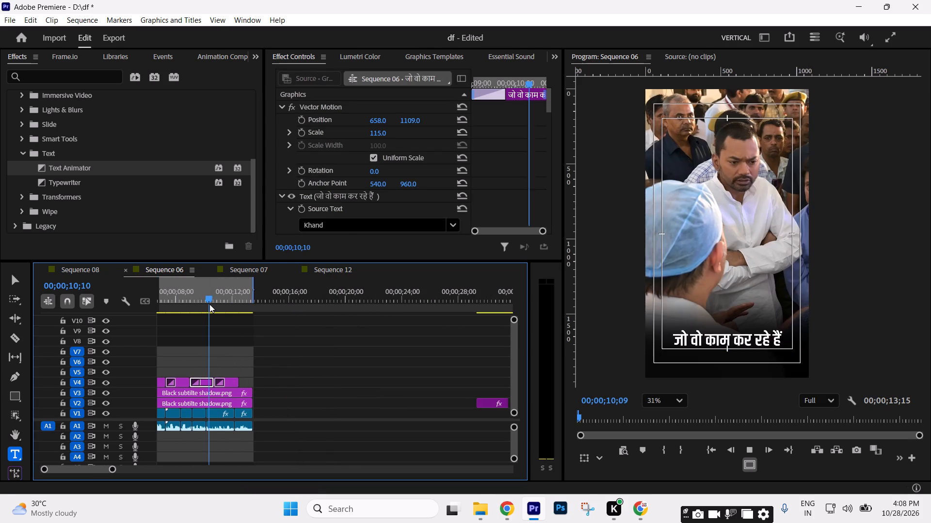
{"action": "key", "text": "space"}
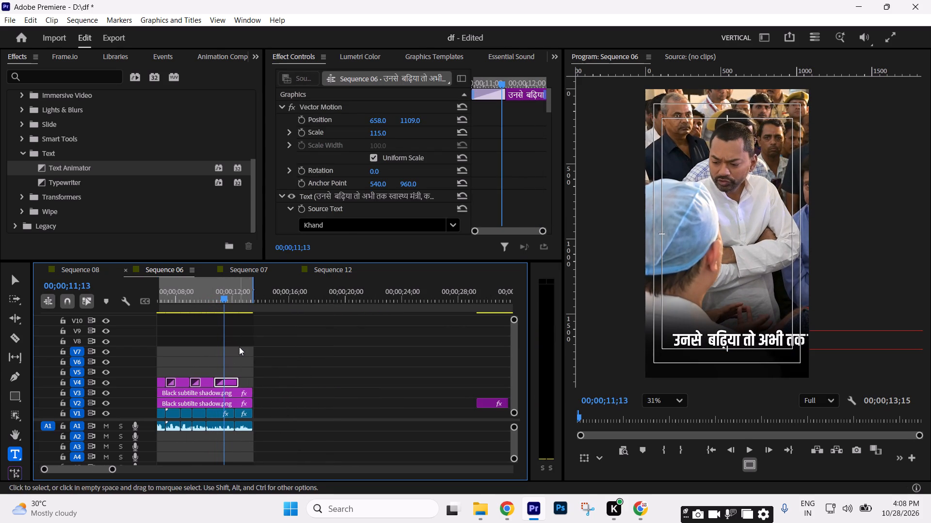
{"action": "key", "text": "space"}
{"action": "key", "text": "space"}
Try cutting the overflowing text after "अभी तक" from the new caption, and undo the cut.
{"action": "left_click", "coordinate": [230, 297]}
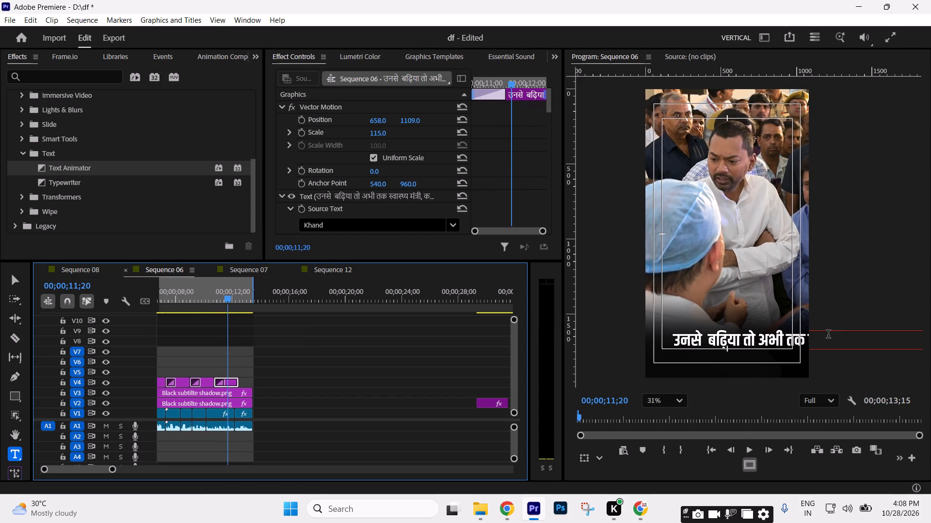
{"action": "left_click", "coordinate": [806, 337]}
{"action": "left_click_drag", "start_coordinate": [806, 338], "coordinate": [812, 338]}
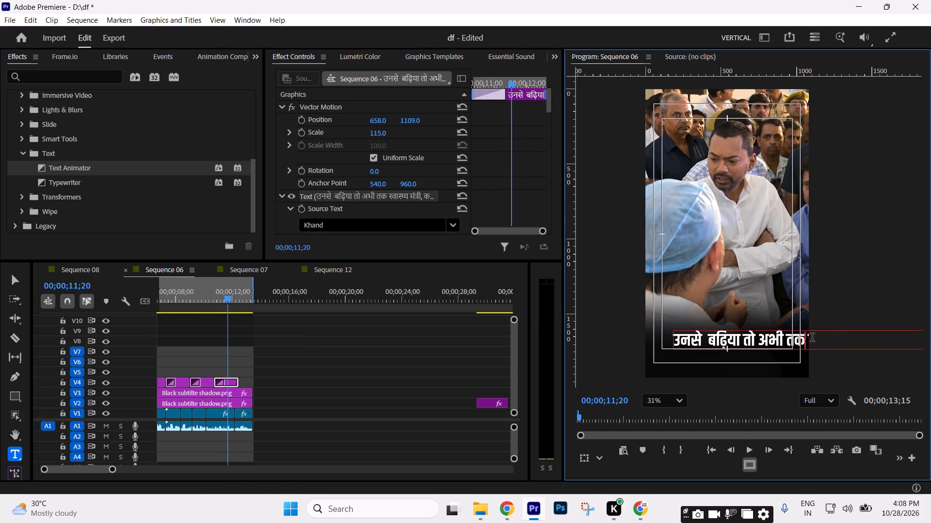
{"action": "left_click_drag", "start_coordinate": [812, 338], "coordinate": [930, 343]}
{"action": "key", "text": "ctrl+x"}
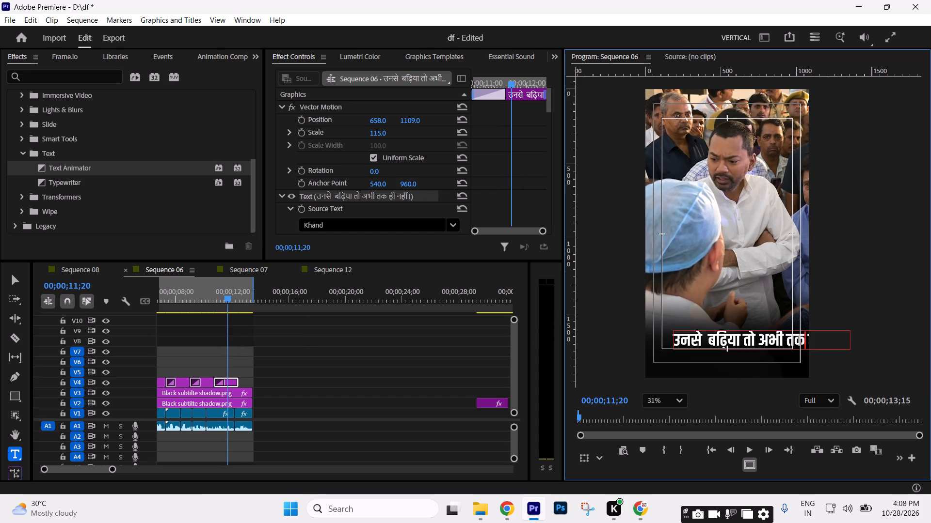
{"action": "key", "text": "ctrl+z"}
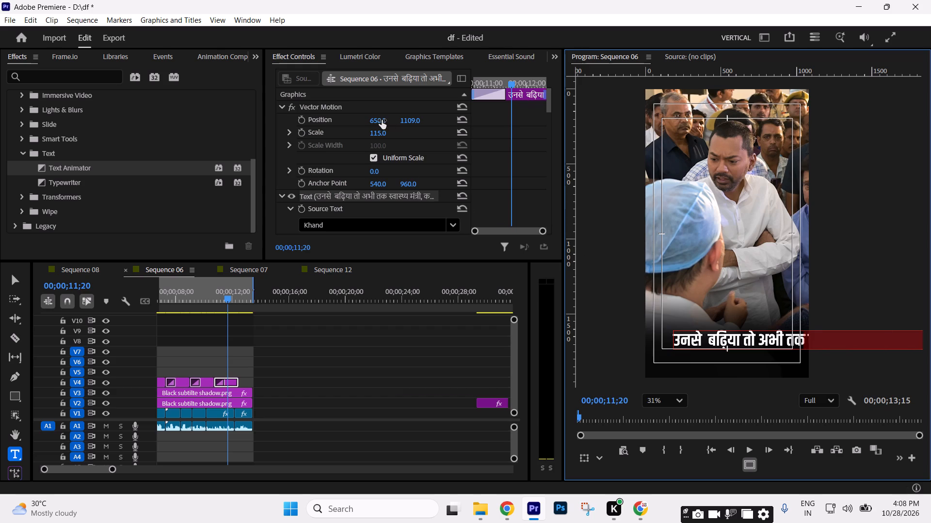
Shift the new caption to horizontal position 25 and cut everything from "स्वास्थ्य मंत्री" onward, keeping "उनसे बढ़िया तो अभी तक".
{"action": "left_click_drag", "start_coordinate": [382, 120], "coordinate": [0, 181]}
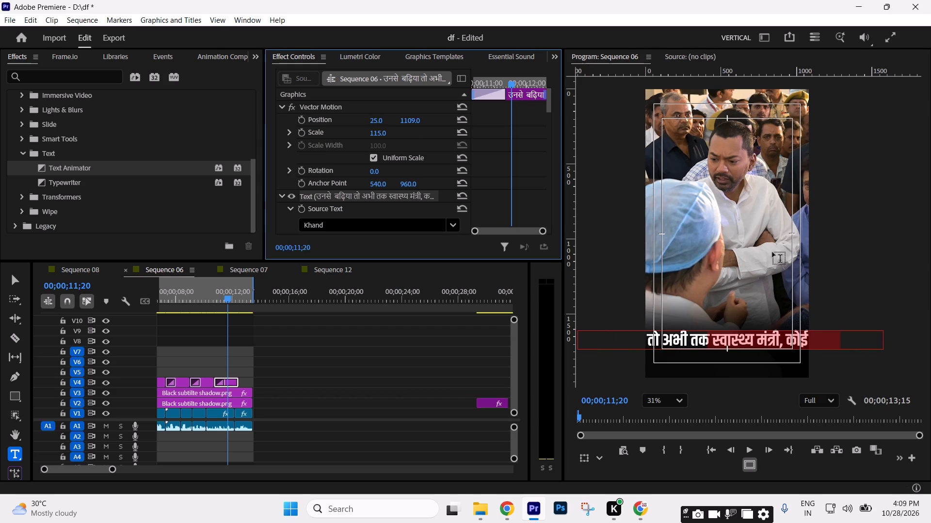
{"action": "left_click", "coordinate": [716, 340]}
{"action": "left_click_drag", "start_coordinate": [713, 339], "coordinate": [930, 339]}
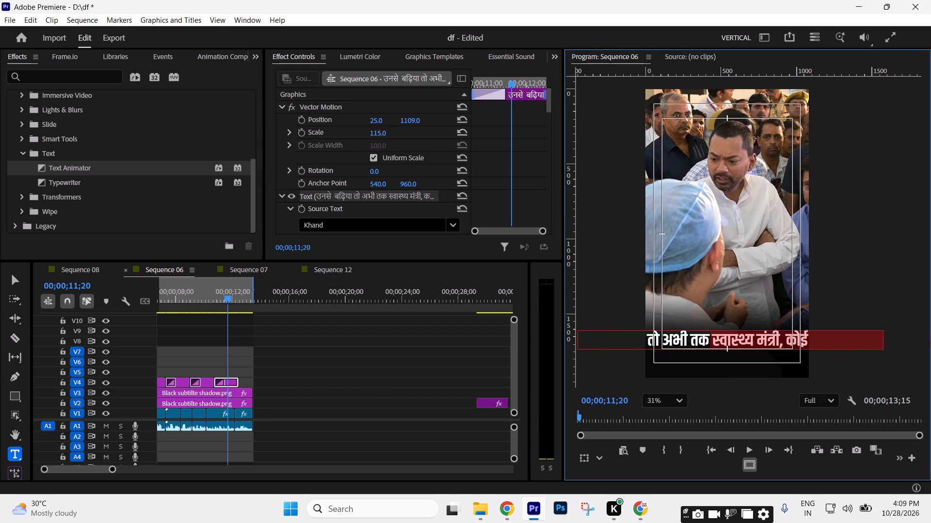
{"action": "key", "text": "ctrl+x"}
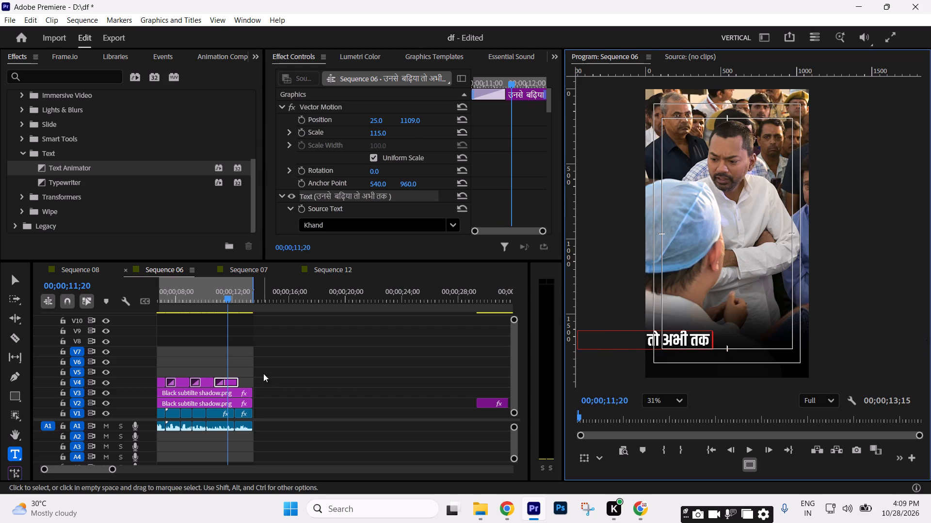
Set the "उनसे बढ़िया तो अभी तक" caption's horizontal position to 575.
{"action": "left_click_drag", "start_coordinate": [374, 116], "coordinate": [431, 125]}
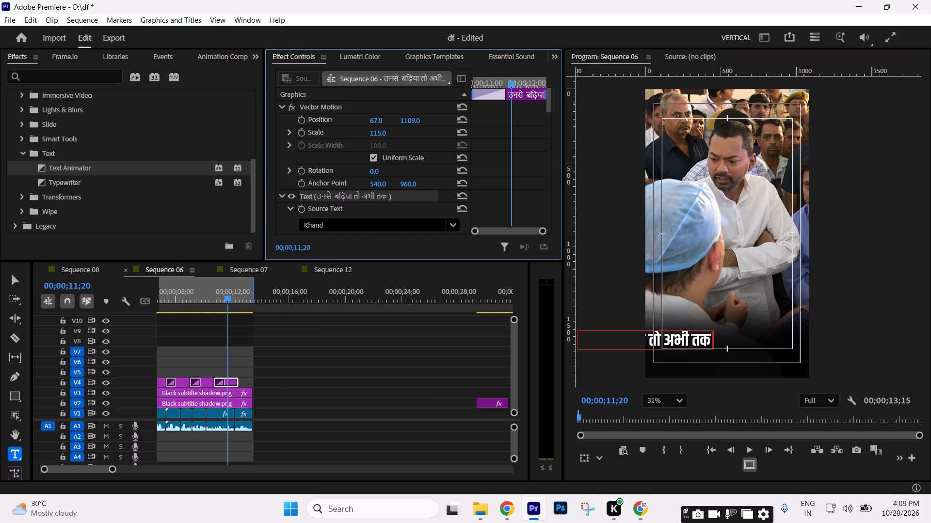
{"action": "left_click_drag", "start_coordinate": [431, 125], "coordinate": [706, 146]}
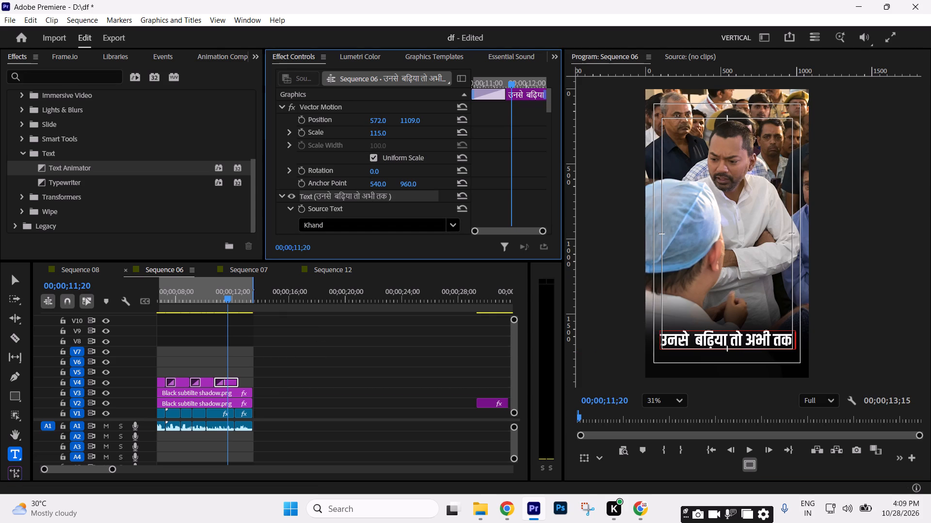
{"action": "left_click_drag", "start_coordinate": [706, 146], "coordinate": [707, 145]}
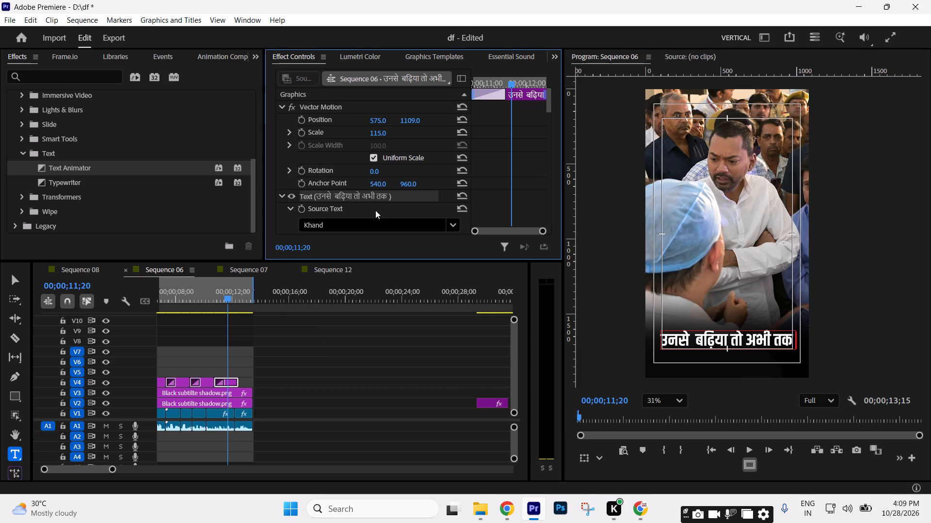
Play the "उनसे बढ़िया तो अभी तक" caption through its end to check its timing against the speech.
{"action": "left_click", "coordinate": [337, 328]}
{"action": "key", "text": "space"}
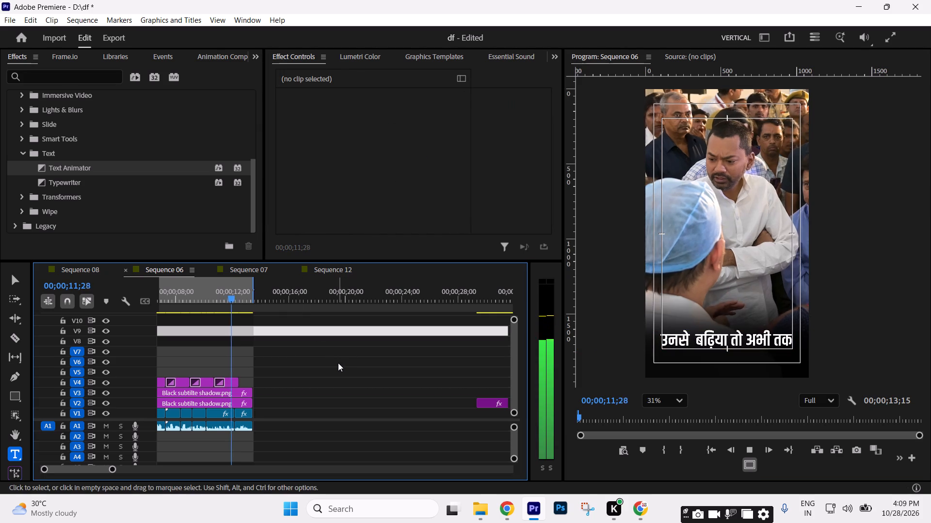
{"action": "key", "text": "space"}
{"action": "left_click_drag", "start_coordinate": [113, 469], "coordinate": [101, 470]}
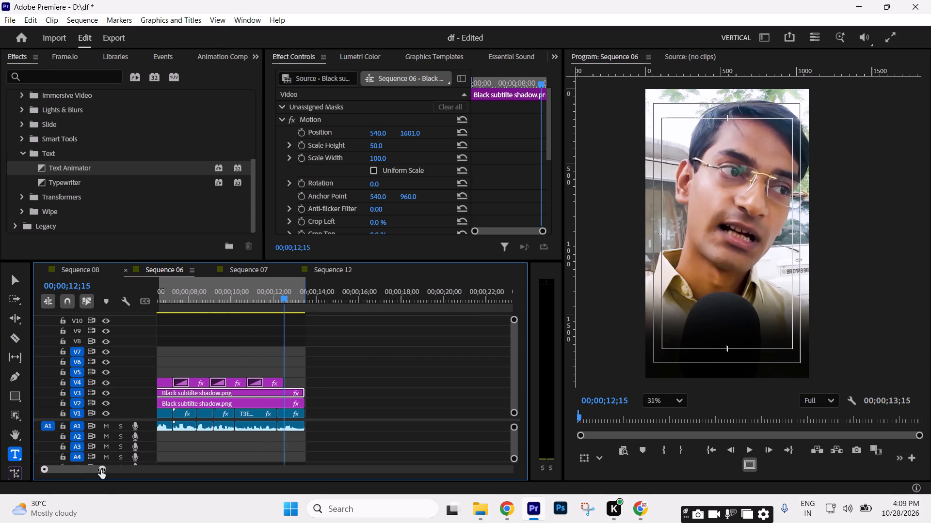
{"action": "left_click_drag", "start_coordinate": [101, 470], "coordinate": [100, 470]}
{"action": "left_click", "coordinate": [273, 304]}
{"action": "key", "text": "space"}
{"action": "key", "text": "space"}
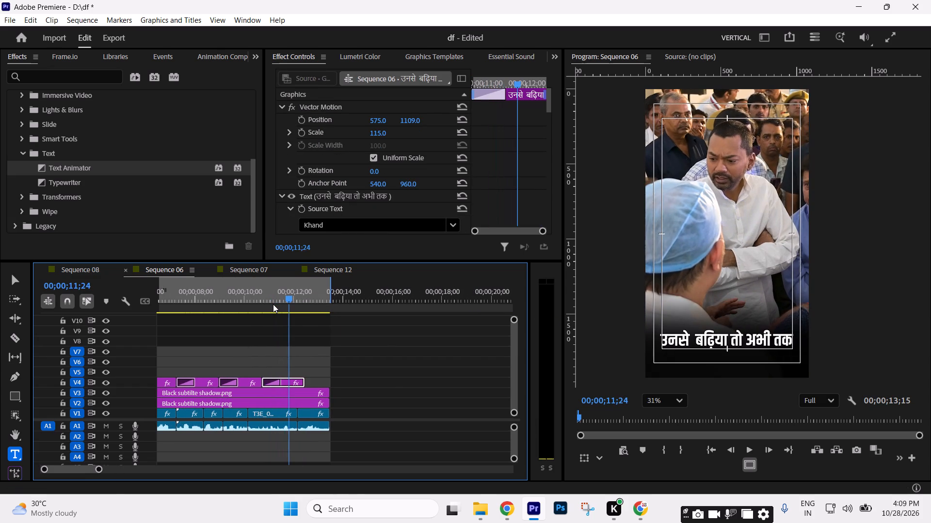
Duplicate the "उनसे बढ़िया तो अभी तक" caption onto track V5, starting at 00;00;11;20.
{"action": "left_click", "coordinate": [291, 296]}
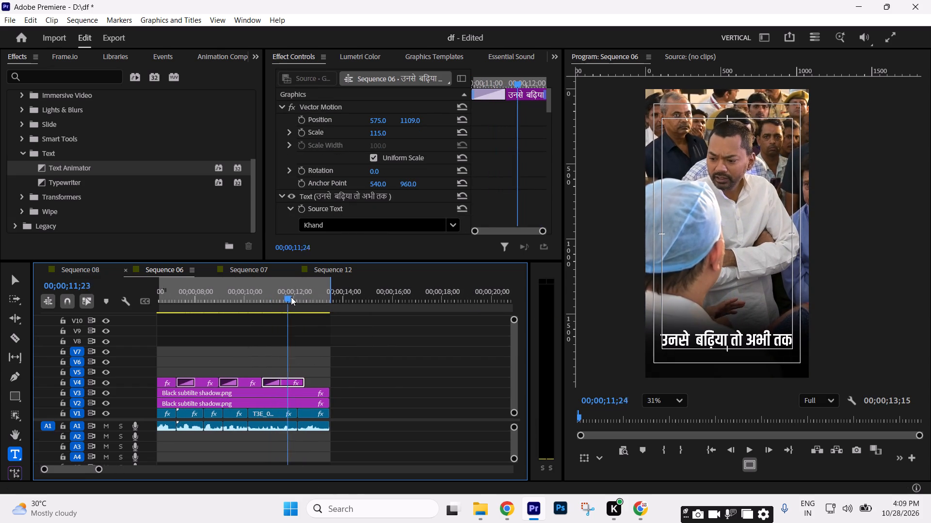
{"action": "left_click_drag", "start_coordinate": [287, 381], "coordinate": [329, 369]}
{"action": "left_click_drag", "start_coordinate": [329, 369], "coordinate": [318, 370]}
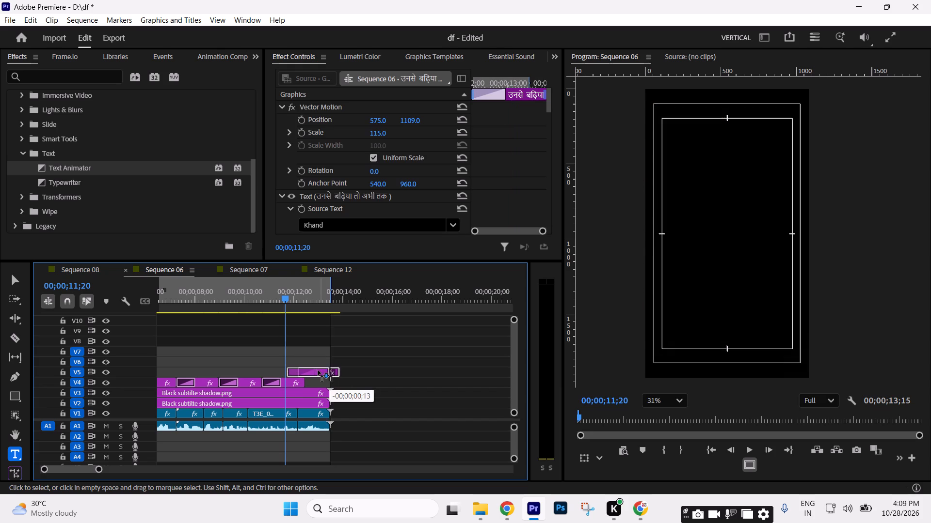
{"action": "left_click_drag", "start_coordinate": [318, 370], "coordinate": [315, 370]}
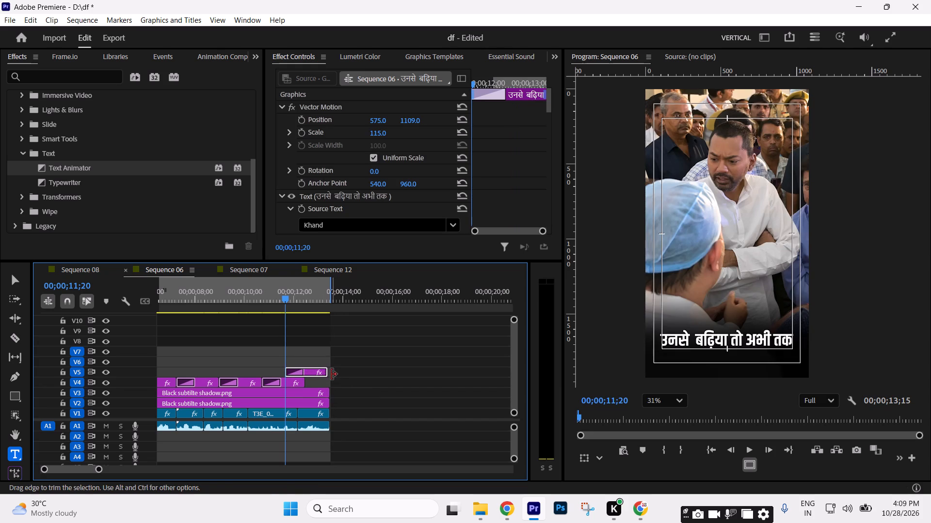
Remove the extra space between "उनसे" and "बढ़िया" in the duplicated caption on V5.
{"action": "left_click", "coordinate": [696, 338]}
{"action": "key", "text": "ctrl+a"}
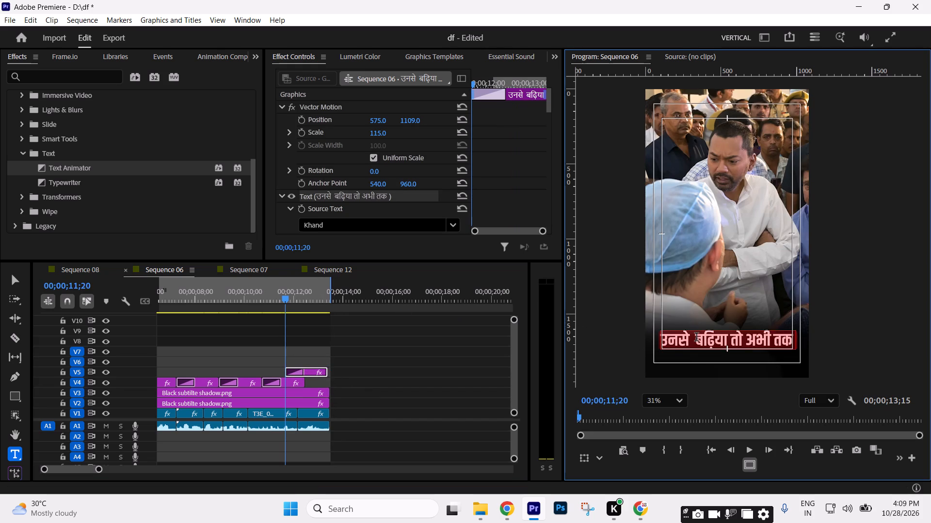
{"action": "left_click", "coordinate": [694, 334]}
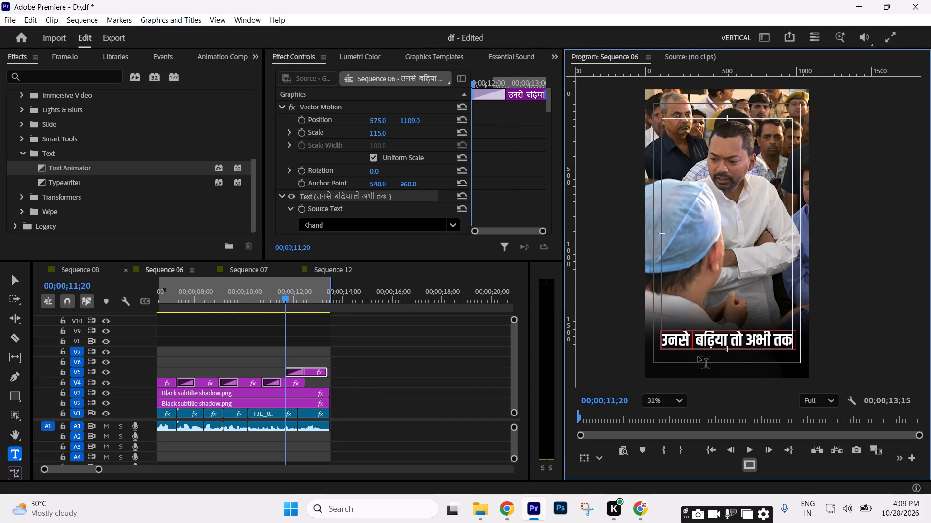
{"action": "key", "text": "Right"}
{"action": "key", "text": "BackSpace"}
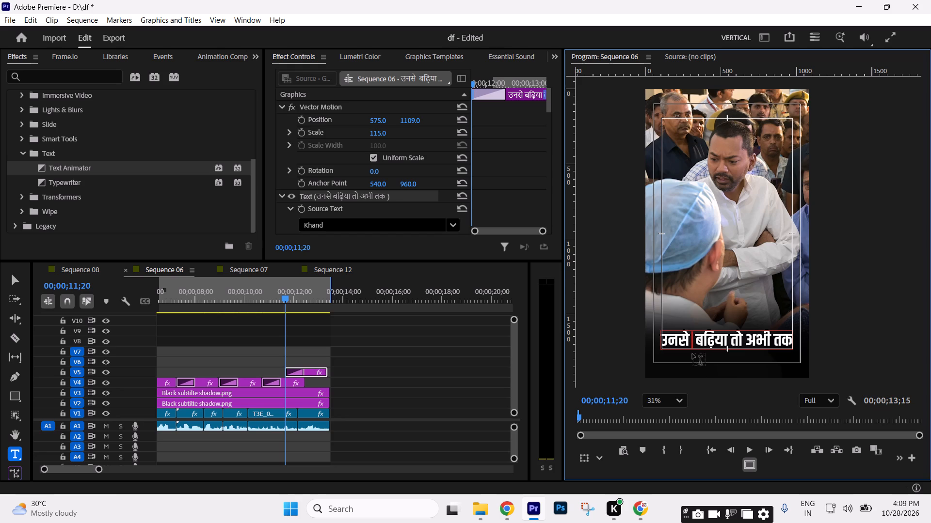
Shift the V5 copy past the end of the V4 caption and remove the extra space after "उनसे" in the V4 caption.
{"action": "left_click_drag", "start_coordinate": [321, 369], "coordinate": [339, 370]}
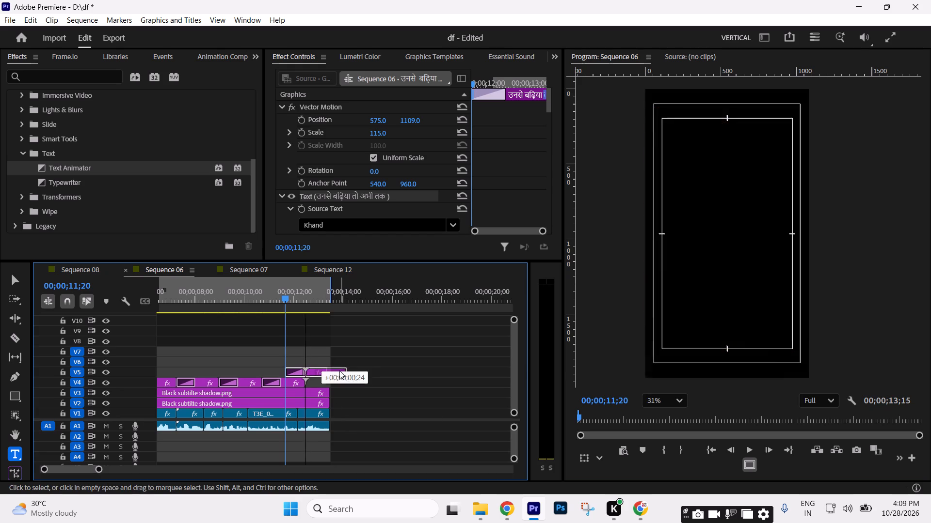
{"action": "left_click", "coordinate": [697, 340]}
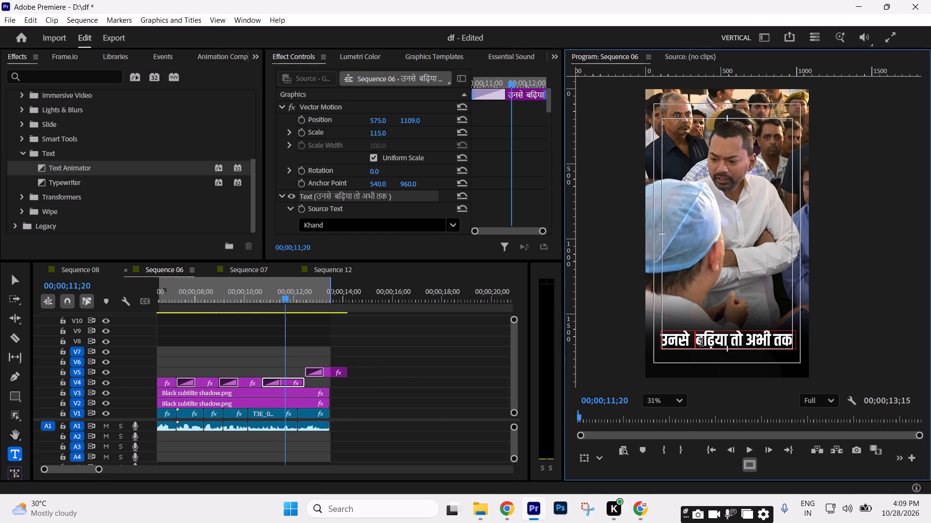
{"action": "key", "text": "BackSpace"}
Nudge the V4 "उनसे बढ़िया तो अभी तक" caption's horizontal position to about 584.
{"action": "left_click", "coordinate": [401, 380]}
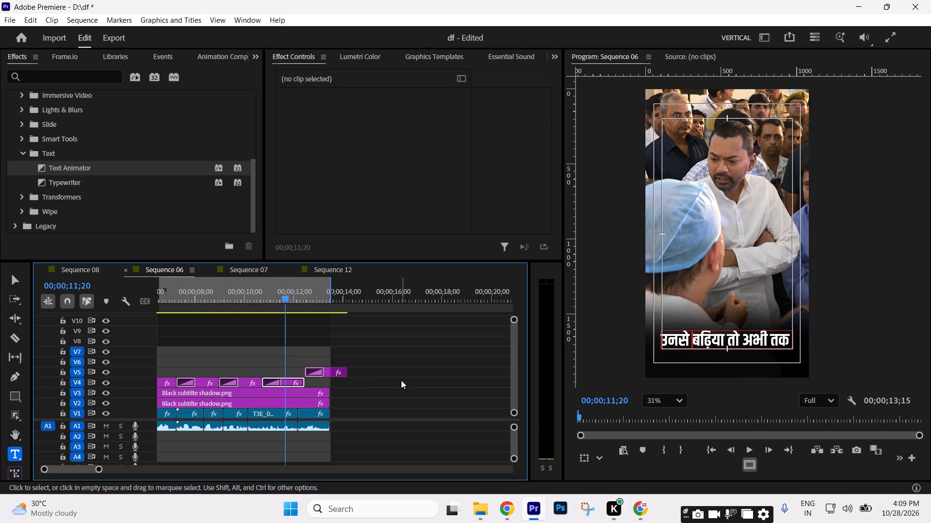
{"action": "left_click", "coordinate": [293, 383]}
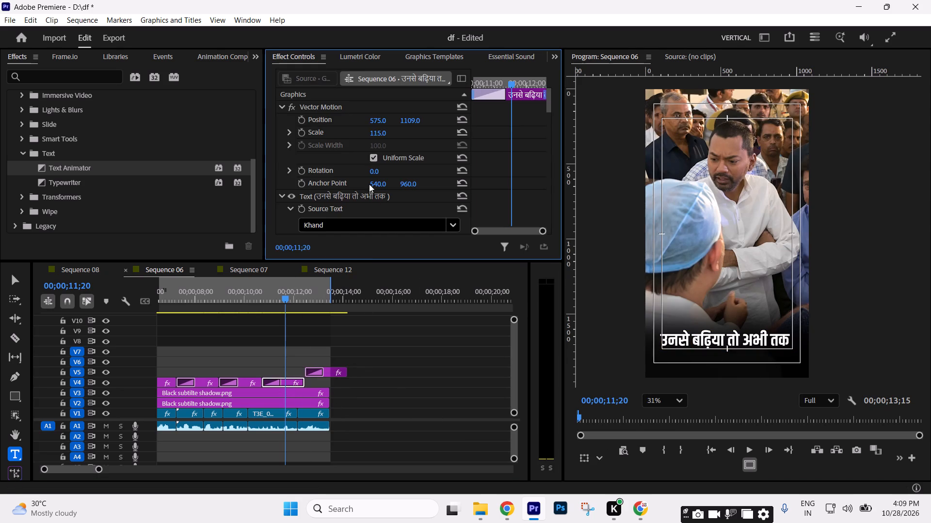
{"action": "left_click_drag", "start_coordinate": [377, 121], "coordinate": [382, 121]}
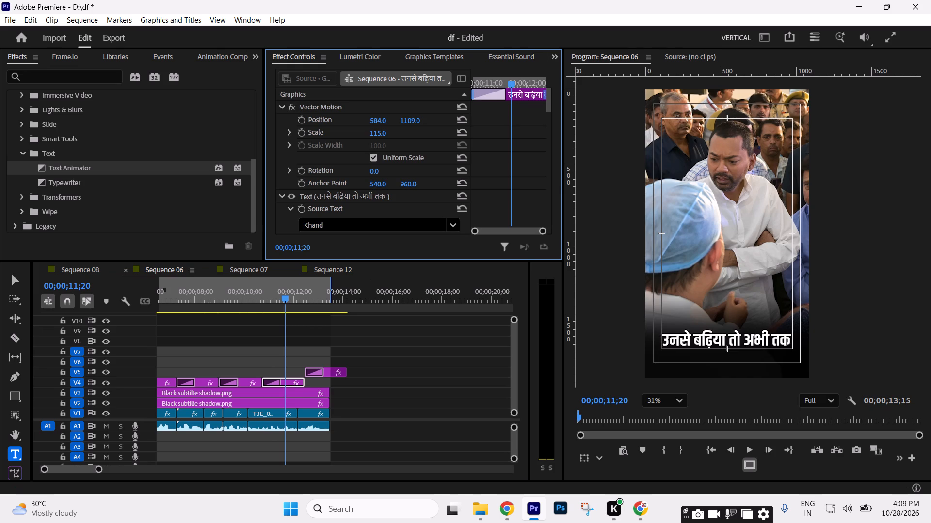
{"action": "left_click_drag", "start_coordinate": [382, 121], "coordinate": [384, 121]}
Move the copied caption on V5 back so it starts at 00;00;11;20.
{"action": "left_click_drag", "start_coordinate": [338, 371], "coordinate": [337, 371]}
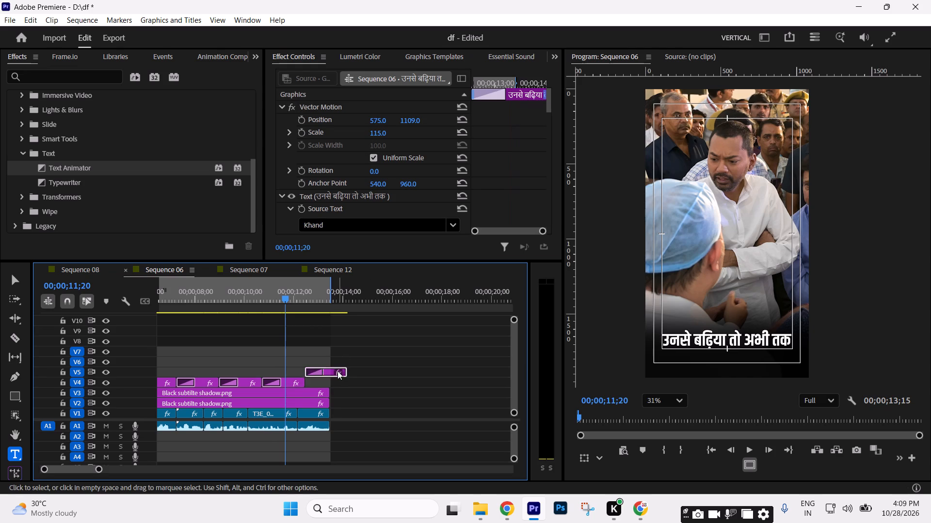
{"action": "left_click_drag", "start_coordinate": [337, 371], "coordinate": [317, 368]}
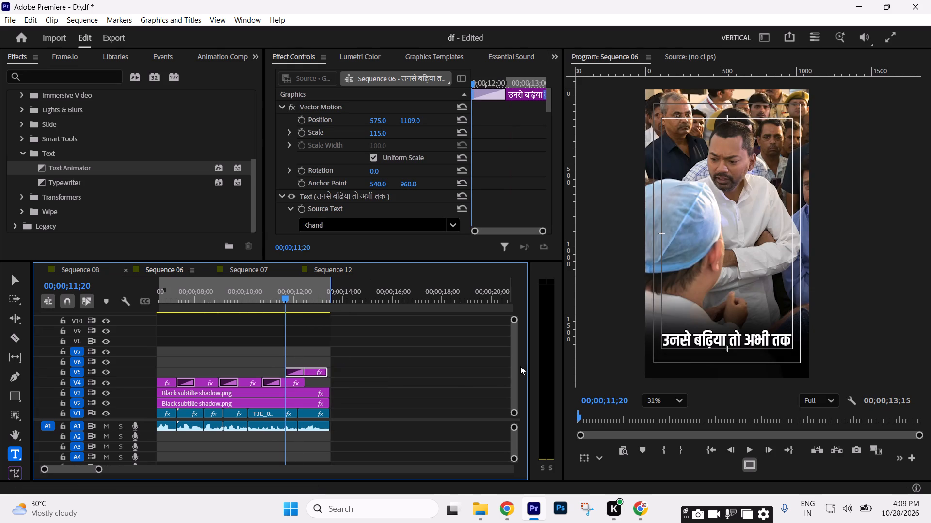
Replace the V5 copy's whole text with the copied line "स्वास्थ्य मंत्री, कोई आया ही नहीं।".
{"action": "key", "text": "space"}
{"action": "key", "text": "space"}
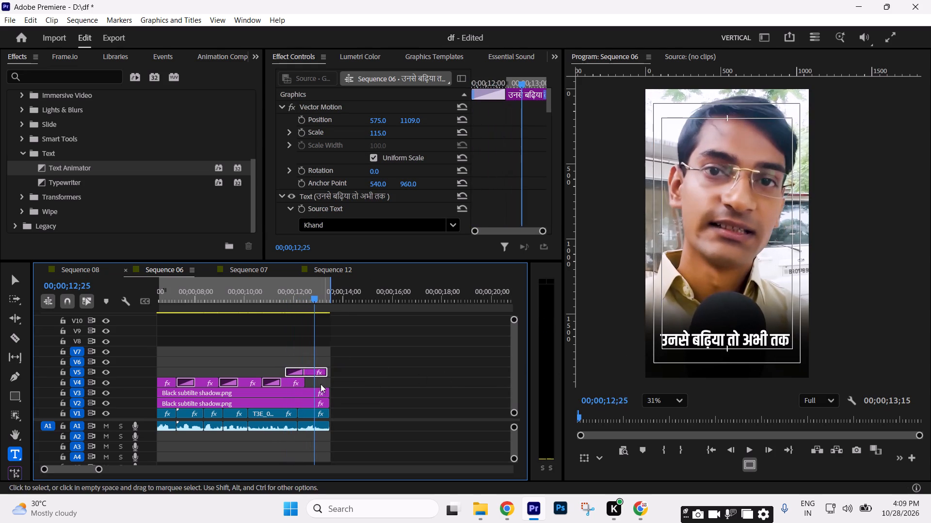
{"action": "left_click", "coordinate": [687, 344]}
{"action": "key", "text": "ctrl+a"}
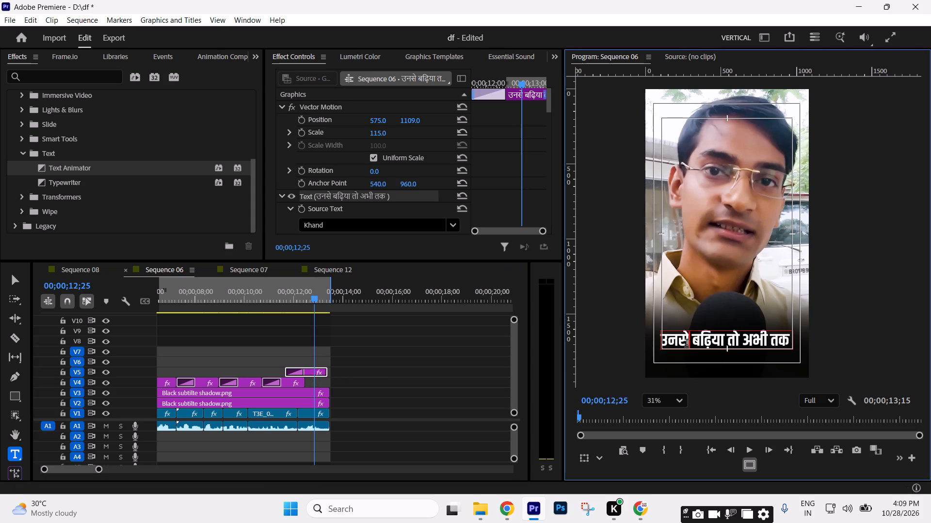
{"action": "key", "text": "ctrl+v"}
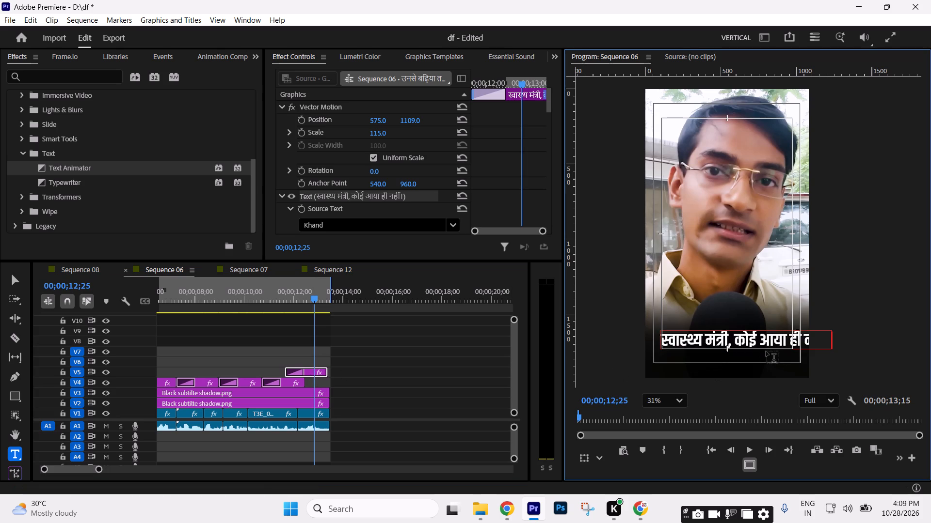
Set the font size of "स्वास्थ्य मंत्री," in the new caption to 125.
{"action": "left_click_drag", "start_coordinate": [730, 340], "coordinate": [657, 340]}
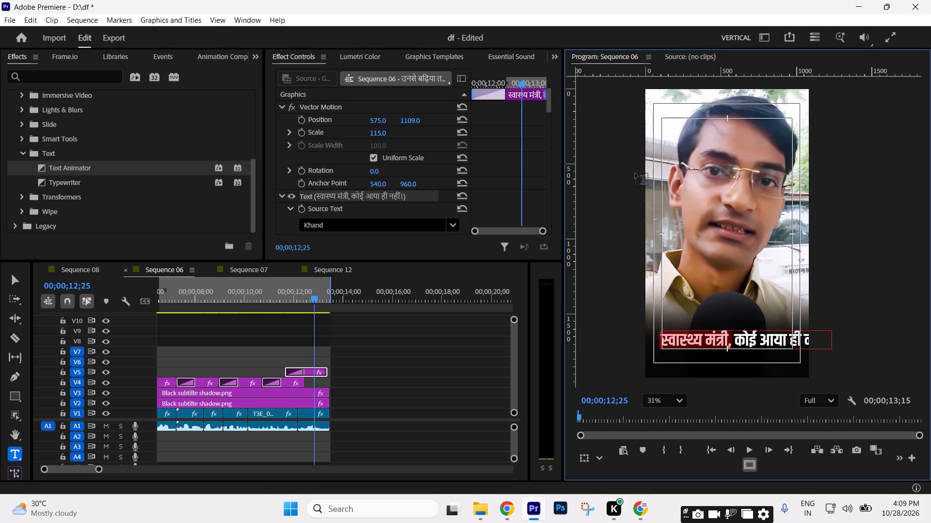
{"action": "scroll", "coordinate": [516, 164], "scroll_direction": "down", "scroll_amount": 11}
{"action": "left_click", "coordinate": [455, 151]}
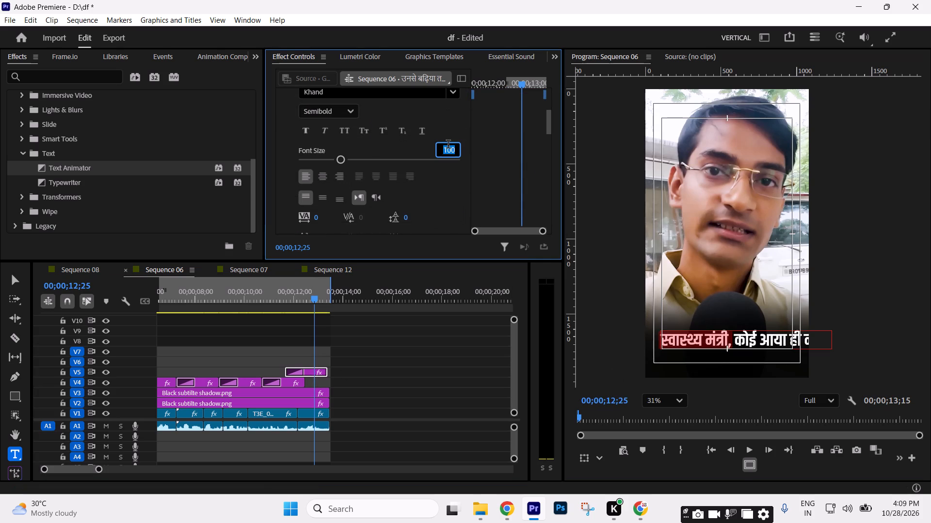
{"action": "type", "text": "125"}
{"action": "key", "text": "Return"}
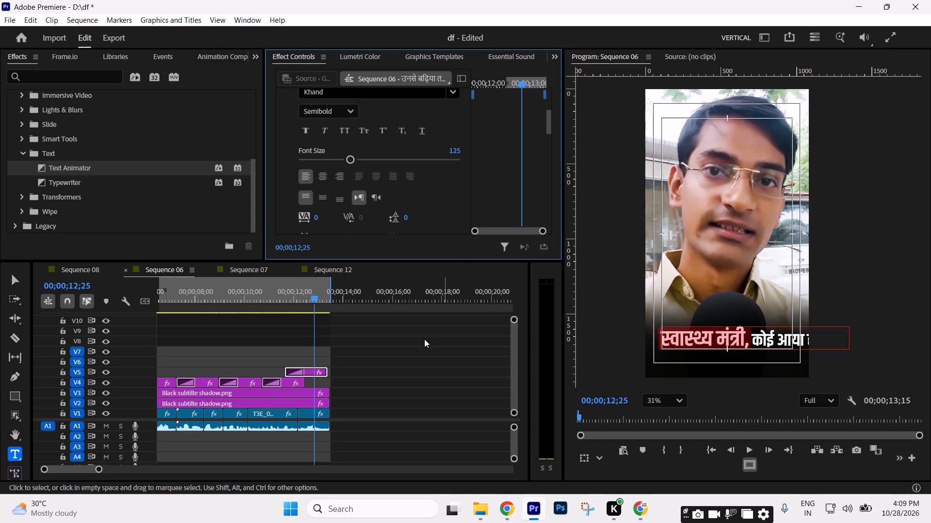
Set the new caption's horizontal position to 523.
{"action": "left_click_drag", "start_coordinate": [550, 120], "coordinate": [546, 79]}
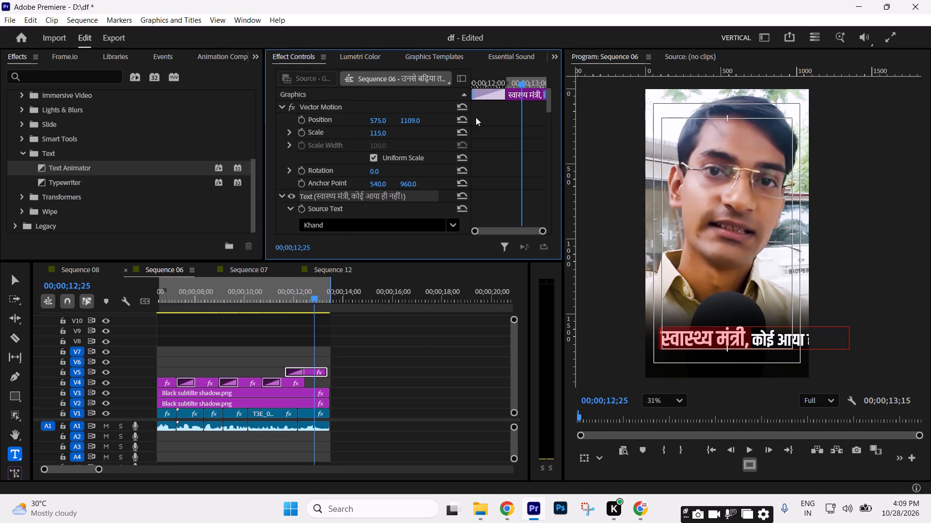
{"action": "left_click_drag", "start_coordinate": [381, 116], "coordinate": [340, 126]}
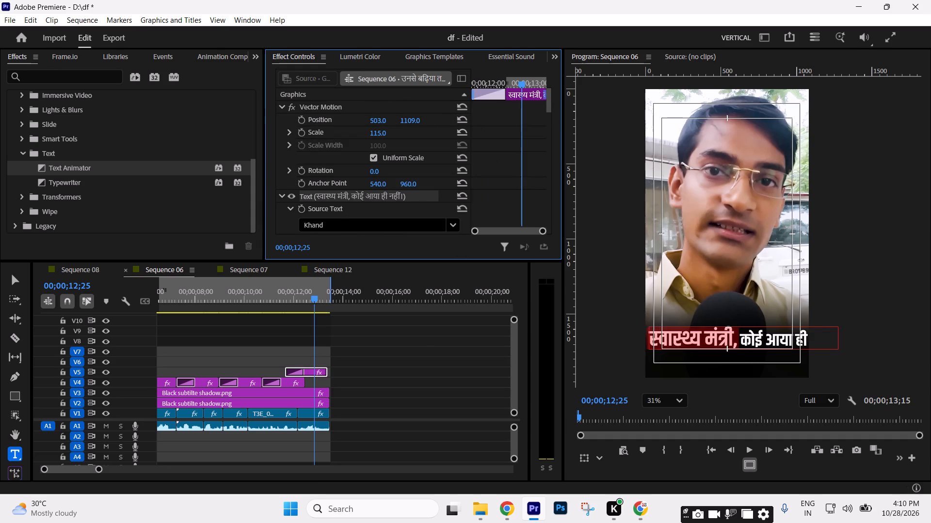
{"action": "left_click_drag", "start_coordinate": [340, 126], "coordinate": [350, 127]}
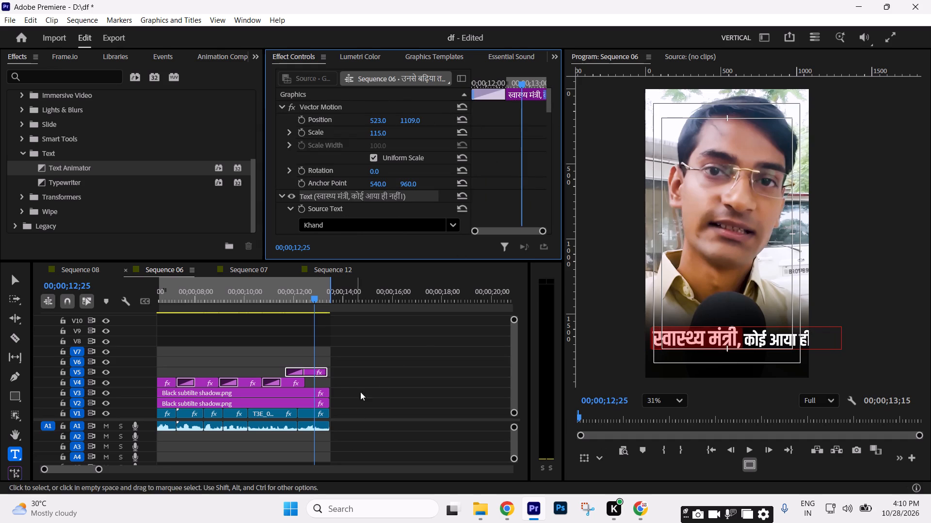
Replace the comma after "स्वास्थ्य मंत्री" in the new caption with a space.
{"action": "left_click", "coordinate": [740, 341]}
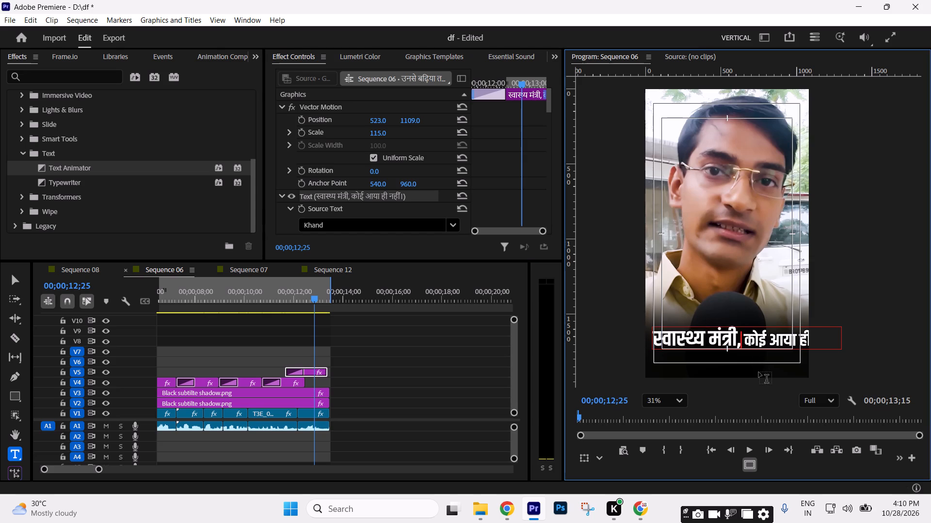
{"action": "key", "text": "BackSpace"}
{"action": "key", "text": "space"}
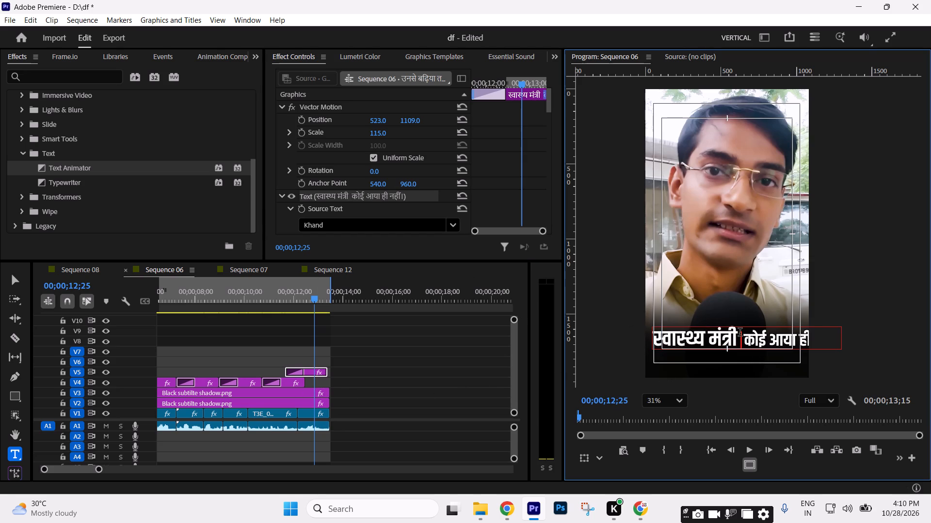
Set the font size of "स्वास्थ्य मंत्री" in the new caption to 100.
{"action": "left_click_drag", "start_coordinate": [740, 333], "coordinate": [619, 333]}
{"action": "scroll", "coordinate": [532, 172], "scroll_direction": "down", "scroll_amount": 8}
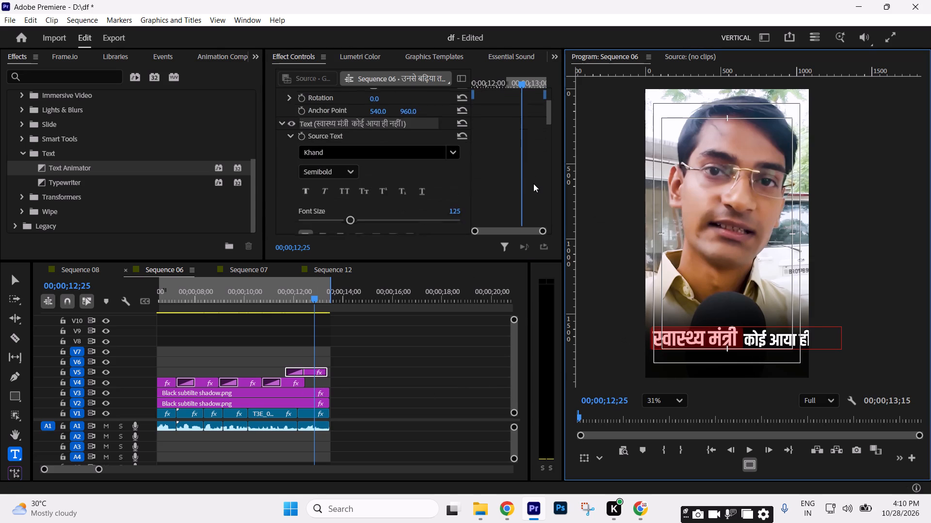
{"action": "scroll", "coordinate": [533, 184], "scroll_direction": "down", "scroll_amount": 2}
{"action": "left_click", "coordinate": [452, 163]}
{"action": "type", "text": "100"}
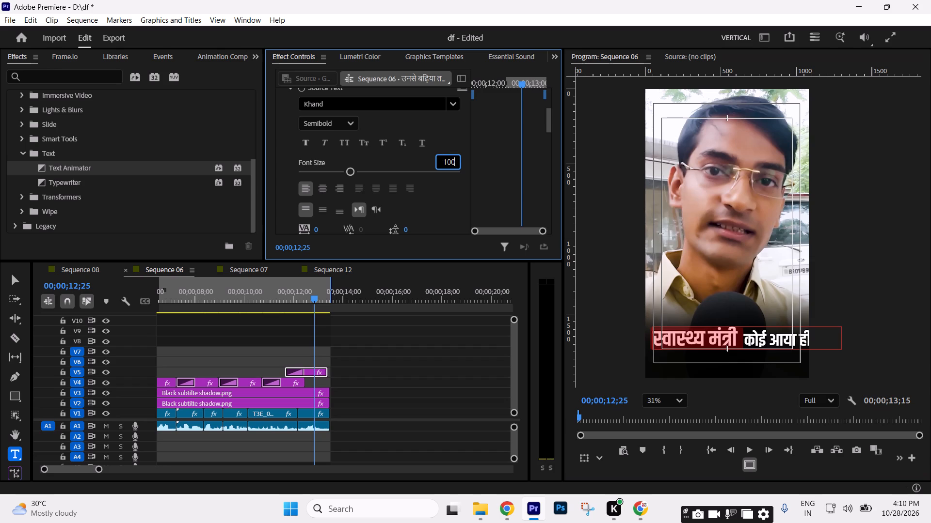
{"action": "key", "text": "Return"}
Move the "स्वास्थ्य मंत्री" caption straight down onto V4 over the previous caption's end, and play it to check its timing.
{"action": "left_click", "coordinate": [367, 357]}
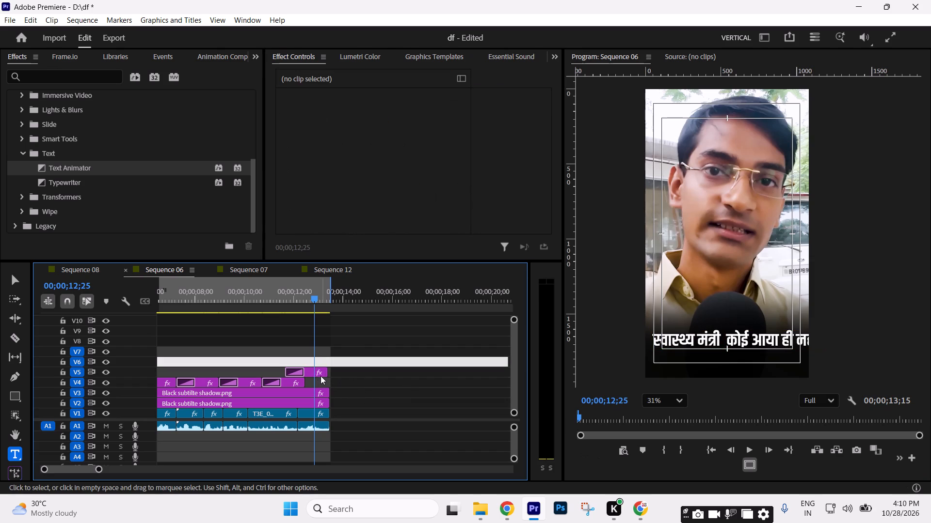
{"action": "left_click_drag", "start_coordinate": [317, 371], "coordinate": [318, 379]}
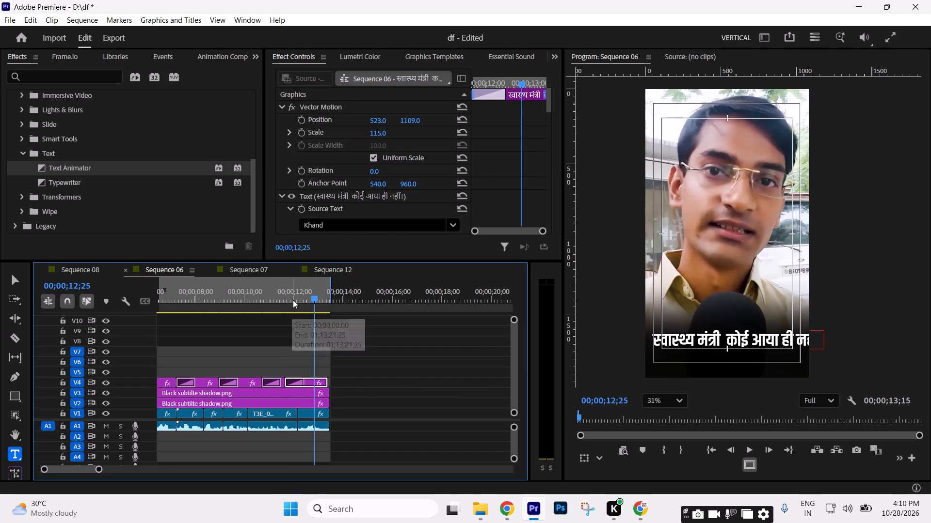
{"action": "left_click", "coordinate": [293, 300]}
{"action": "key", "text": "space"}
{"action": "key", "text": "space"}
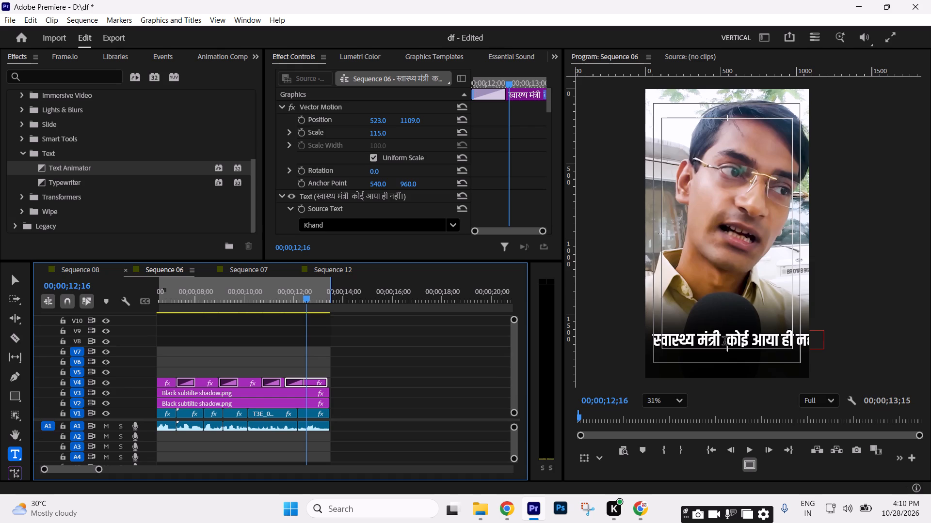
Remove the extra space between "मंत्री" and "कोई" in the new caption.
{"action": "left_click", "coordinate": [725, 342]}
{"action": "key", "text": "Right"}
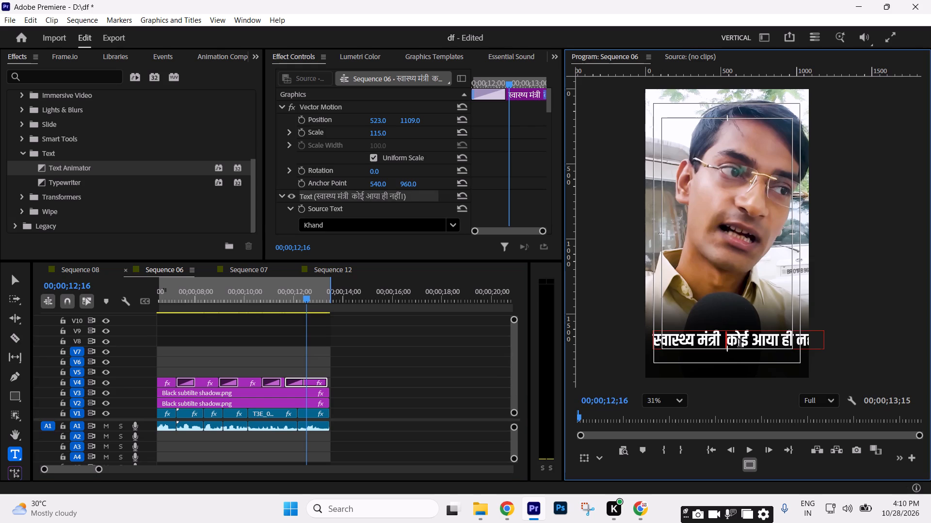
{"action": "key", "text": "BackSpace"}
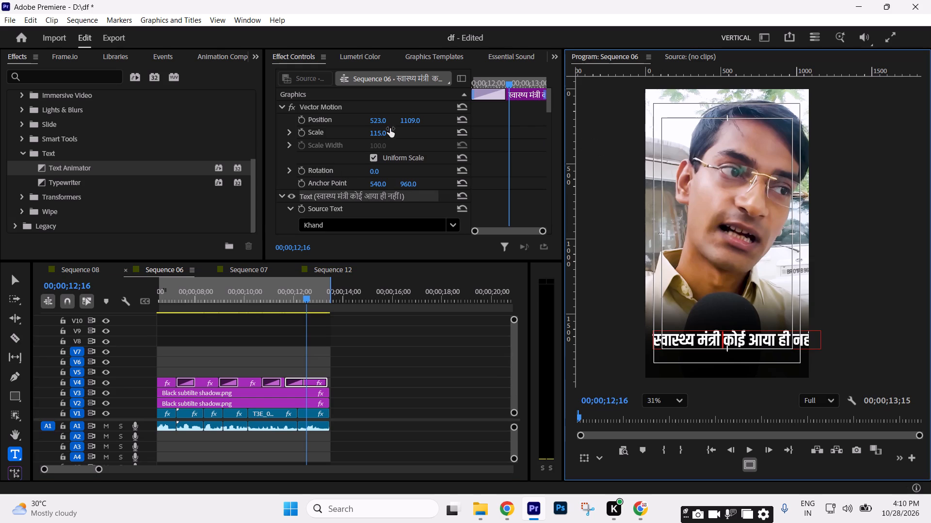
Fit the whole "स्वास्थ्य मंत्री कोई आया ही नहीं।" caption in the frame with scale 109 and horizontal position 489.
{"action": "left_click", "coordinate": [379, 131]}
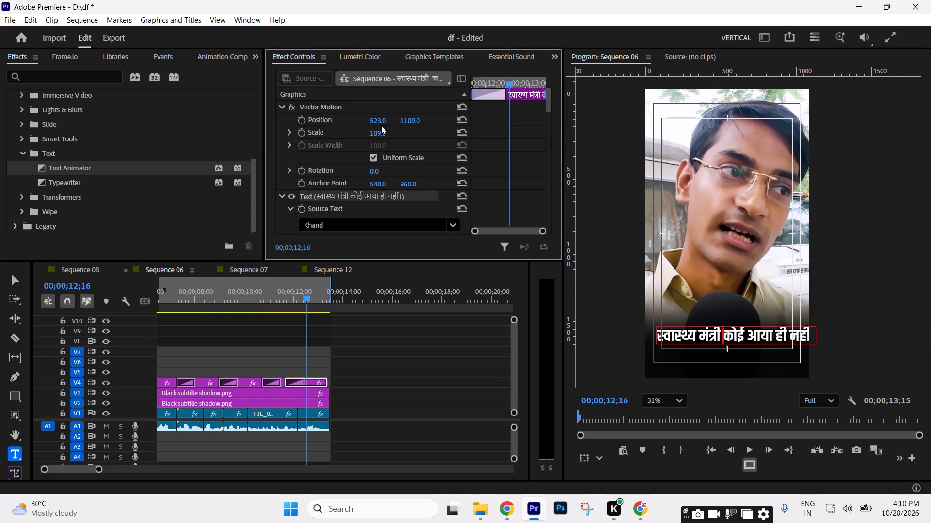
{"action": "left_click_drag", "start_coordinate": [378, 118], "coordinate": [360, 120]}
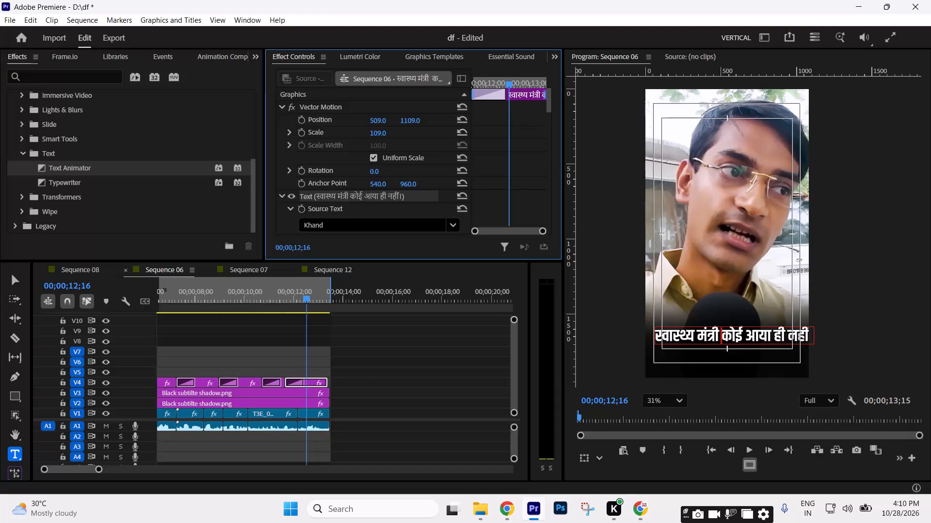
{"action": "left_click_drag", "start_coordinate": [360, 120], "coordinate": [356, 120]}
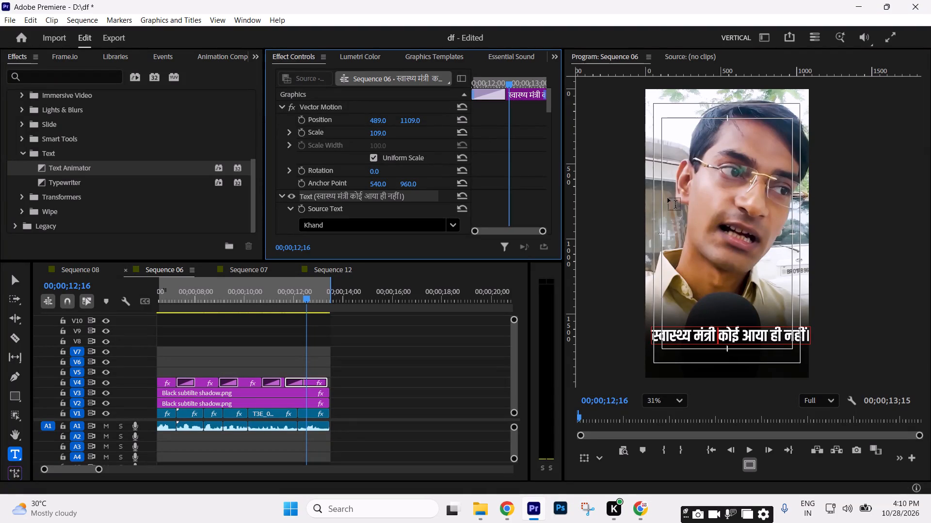
Delete the closing "।" from the end of the "स्वास्थ्य मंत्री कोई आया ही नहीं" caption.
{"action": "left_click", "coordinate": [807, 338]}
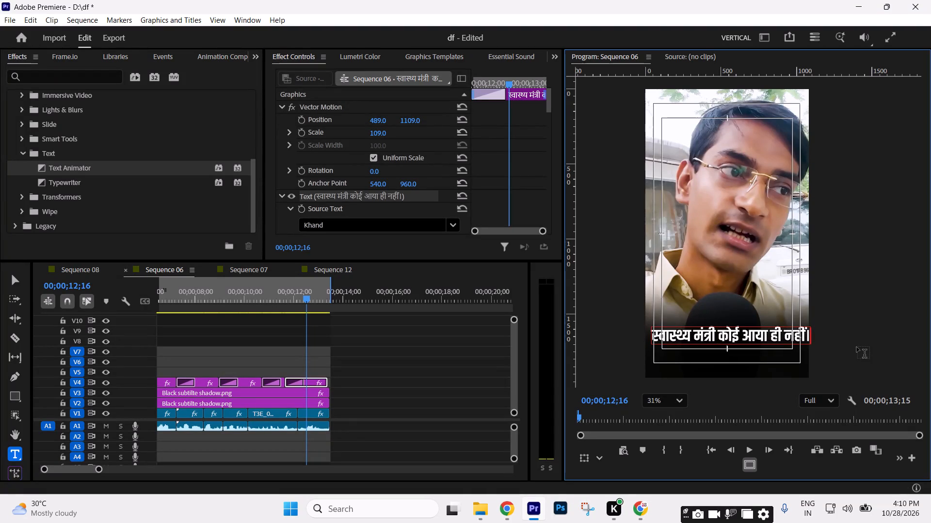
{"action": "key", "text": "Right"}
{"action": "key", "text": "Right"}
{"action": "key", "text": "Right"}
{"action": "key", "text": "Right"}
{"action": "key", "text": "Right"}
{"action": "key", "text": "Right"}
{"action": "key", "text": "BackSpace"}
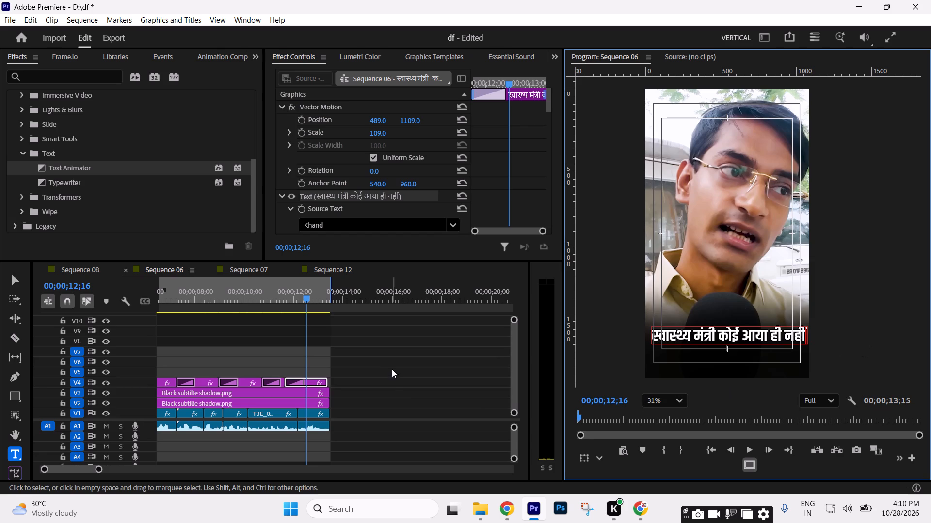
{"action": "left_click", "coordinate": [392, 369]}
Extend the last caption clip on V4 to the end of the footage.
{"action": "left_click", "coordinate": [308, 384]}
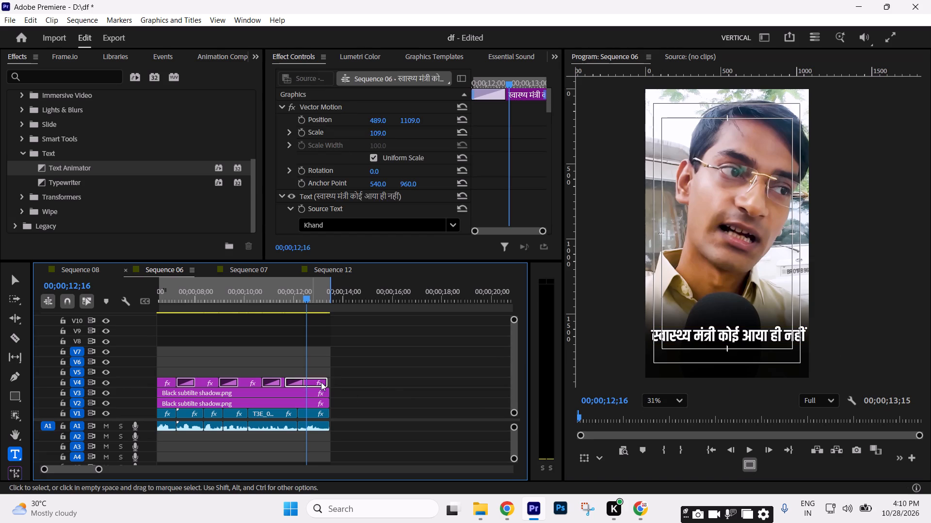
{"action": "left_click", "coordinate": [332, 381]}
{"action": "left_click", "coordinate": [314, 381]}
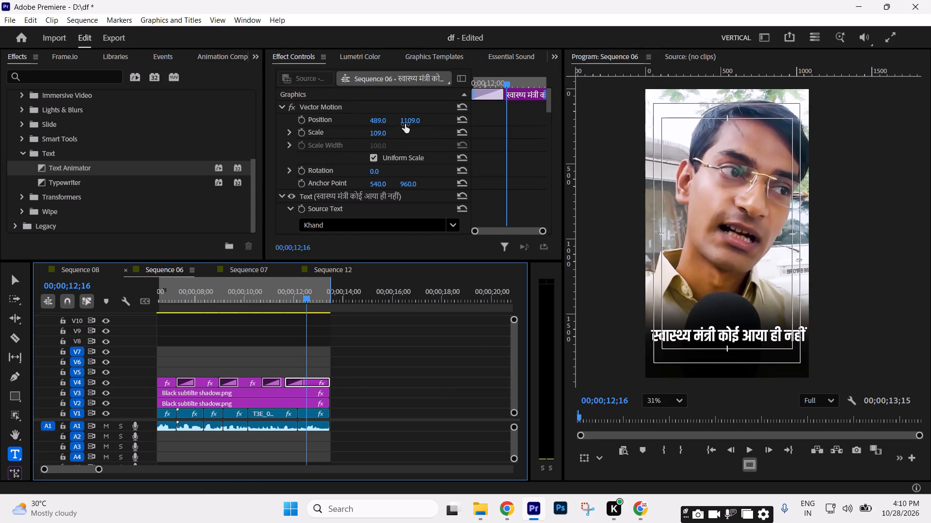
Move the "स्वास्थ्य मंत्री कोई आया ही नहीं" caption to position 486, 1138.
{"action": "left_click_drag", "start_coordinate": [408, 120], "coordinate": [413, 102]}
{"action": "left_click", "coordinate": [378, 121]}
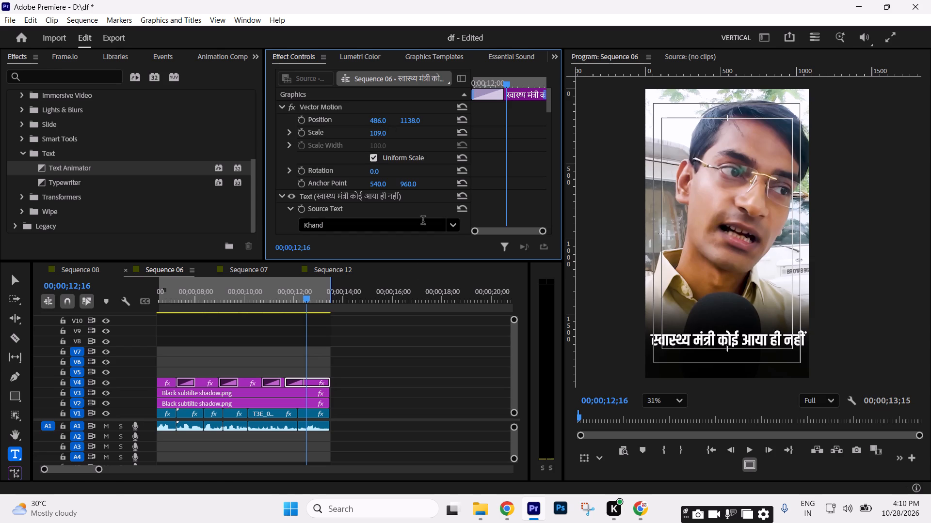
{"action": "left_click", "coordinate": [421, 393]}
Trim the last caption's end slightly so it does not run past the footage into the black frame.
{"action": "key", "text": "Down"}
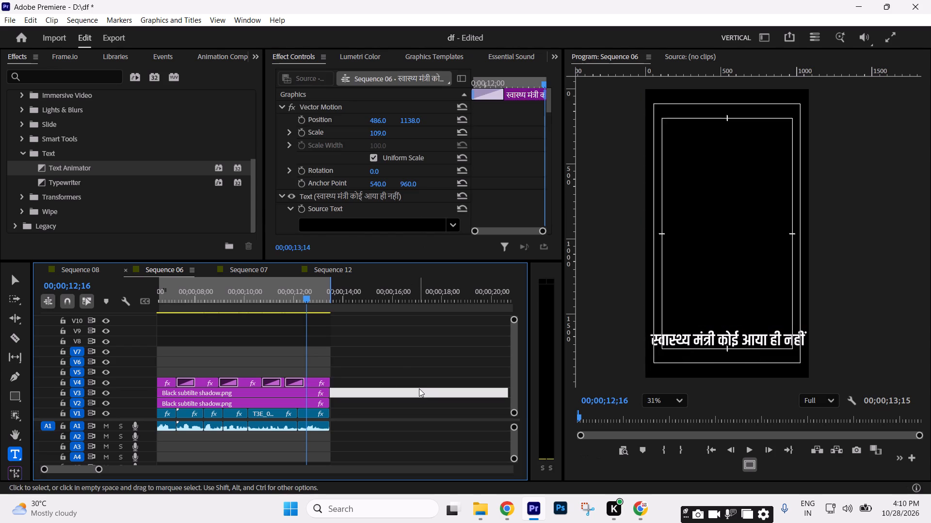
{"action": "type", "text": "===="}
{"action": "left_click_drag", "start_coordinate": [348, 382], "coordinate": [339, 380]}
{"action": "key", "text": "minus"}
{"action": "key", "text": "minus"}
{"action": "type", "text": "-----="}
Return the playhead to the start of Sequence 06 and save the project.
{"action": "left_click_drag", "start_coordinate": [224, 302], "coordinate": [0, 367]}
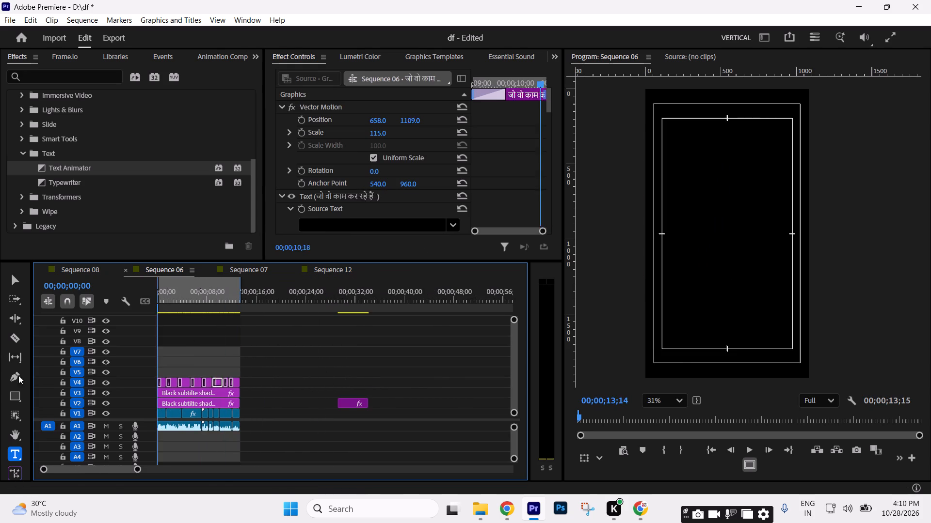
{"action": "left_click", "coordinate": [362, 361]}
{"action": "key", "text": "ctrl+s"}
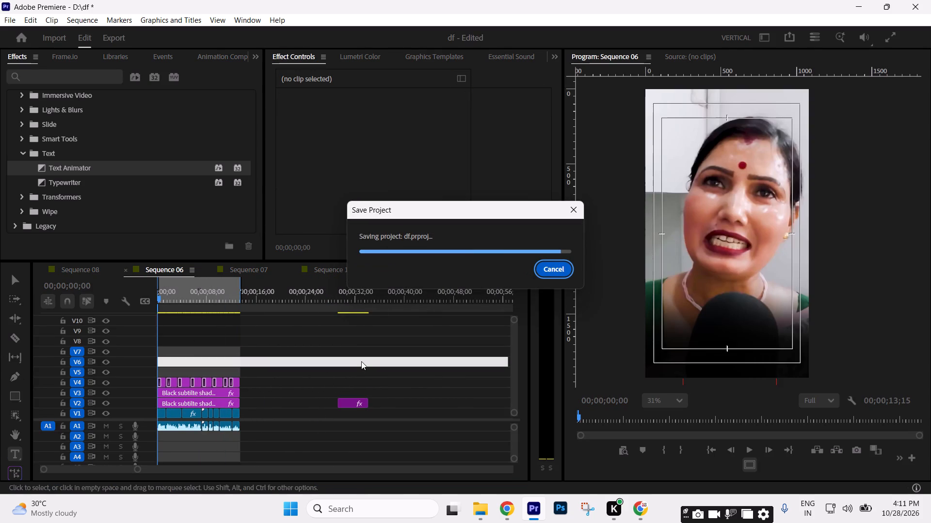
Play Sequence 06 from the start through the first captions to check their size, placement and timing.
{"action": "key", "text": "space"}
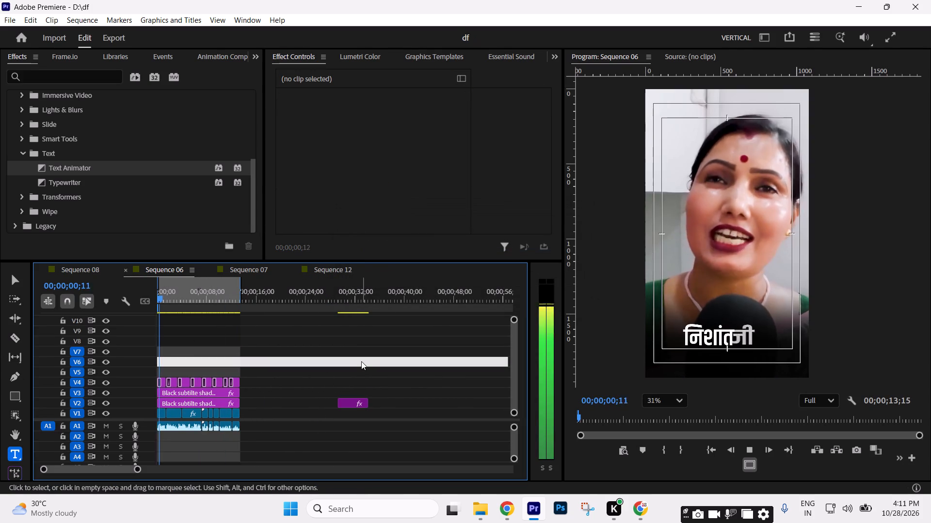
{"action": "key", "text": "space"}
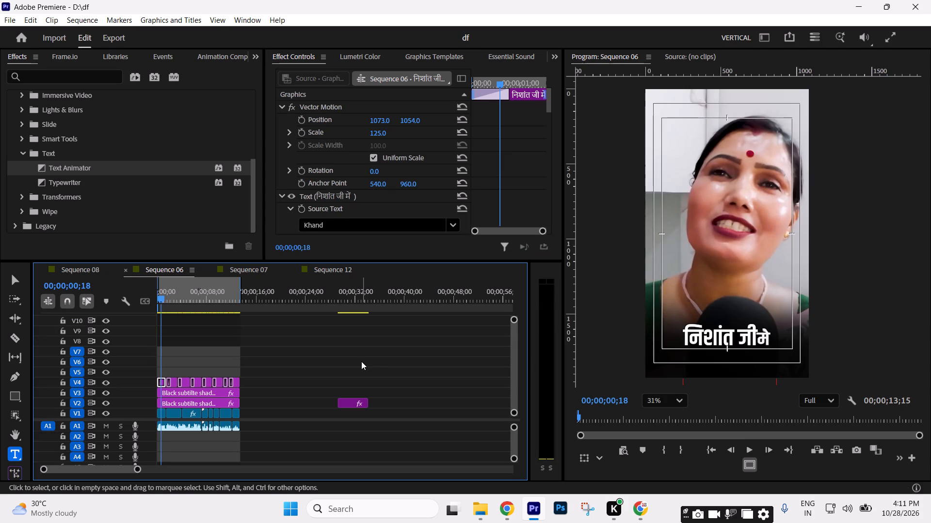
{"action": "key", "text": "space"}
{"action": "key", "text": "space"}
{"action": "key", "text": "space"}
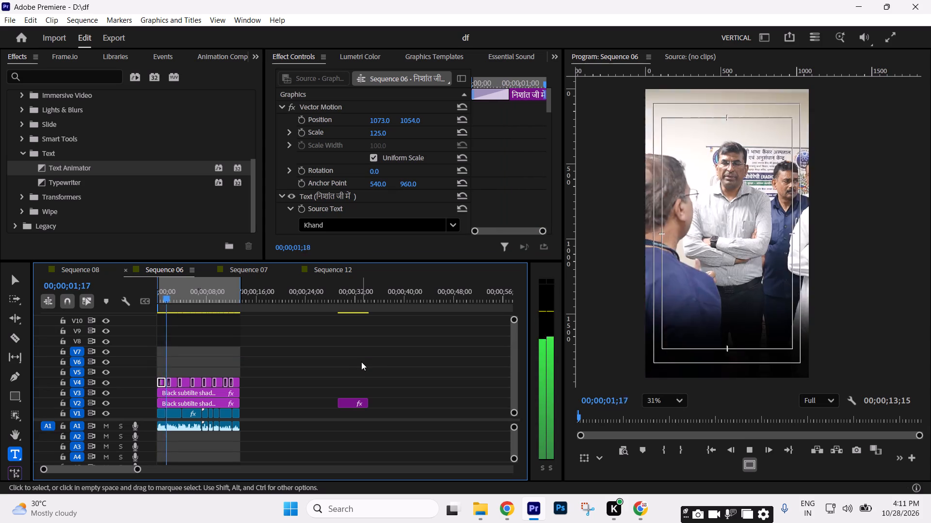
{"action": "key", "text": "space"}
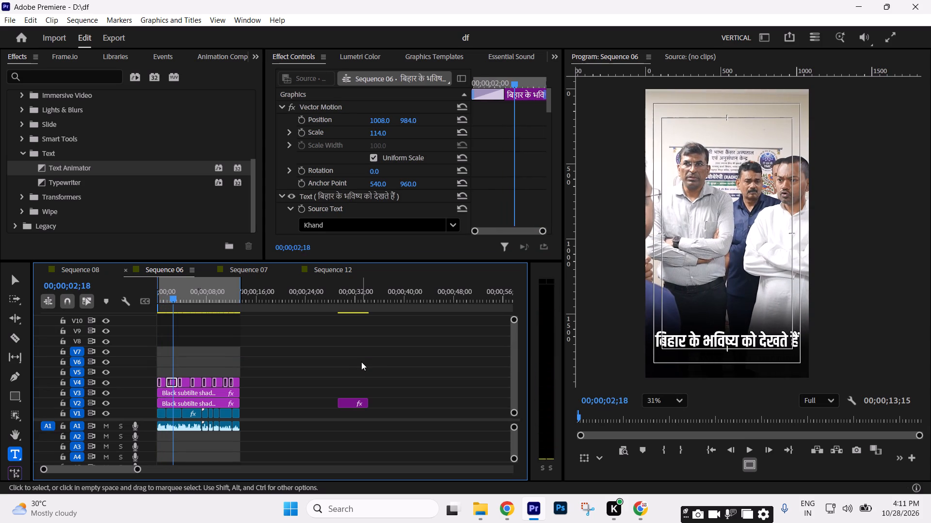
{"action": "key", "text": "space"}
{"action": "key", "text": "space"}
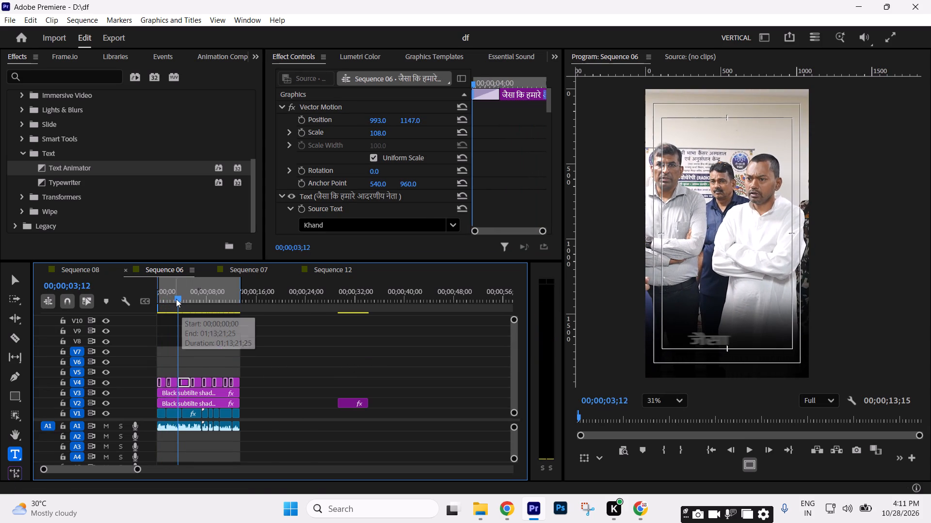
Enlarge the "बिहार के भविष्य को देखते हैं" caption to scale 118 and place it at position 1025, 953.
{"action": "left_click", "coordinate": [175, 299]}
{"action": "left_click", "coordinate": [377, 133]}
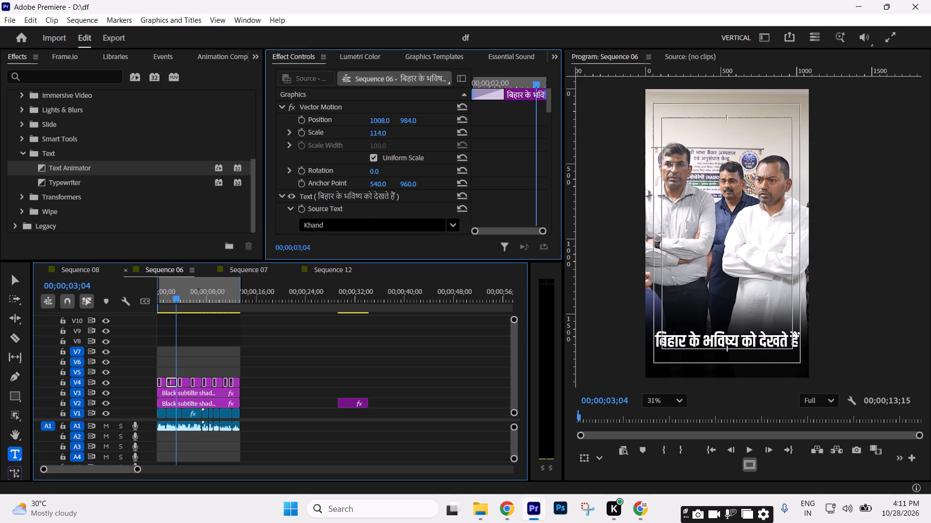
{"action": "type", "text": "116"}
{"action": "key", "text": "Return"}
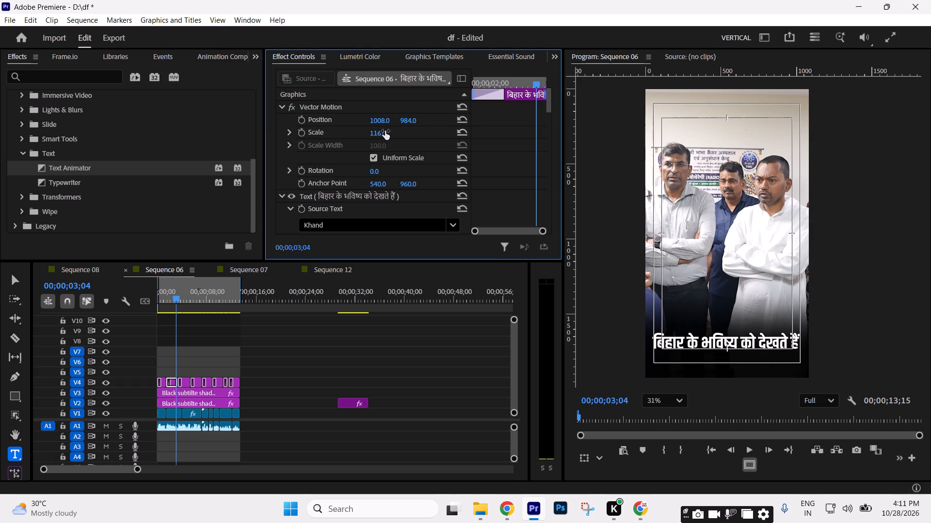
{"action": "left_click", "coordinate": [377, 120]}
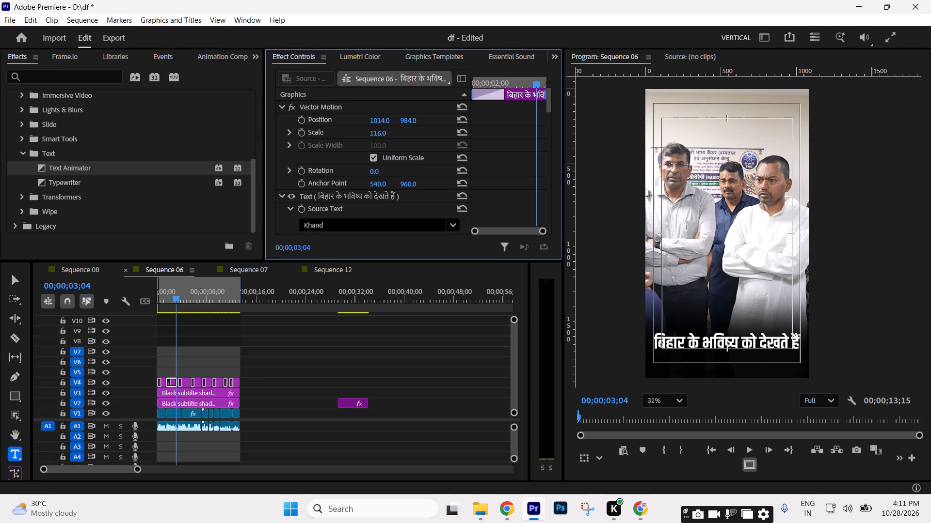
{"action": "left_click", "coordinate": [378, 132]}
{"action": "type", "text": "118"}
{"action": "key", "text": "Return"}
{"action": "left_click_drag", "start_coordinate": [379, 124], "coordinate": [383, 124]}
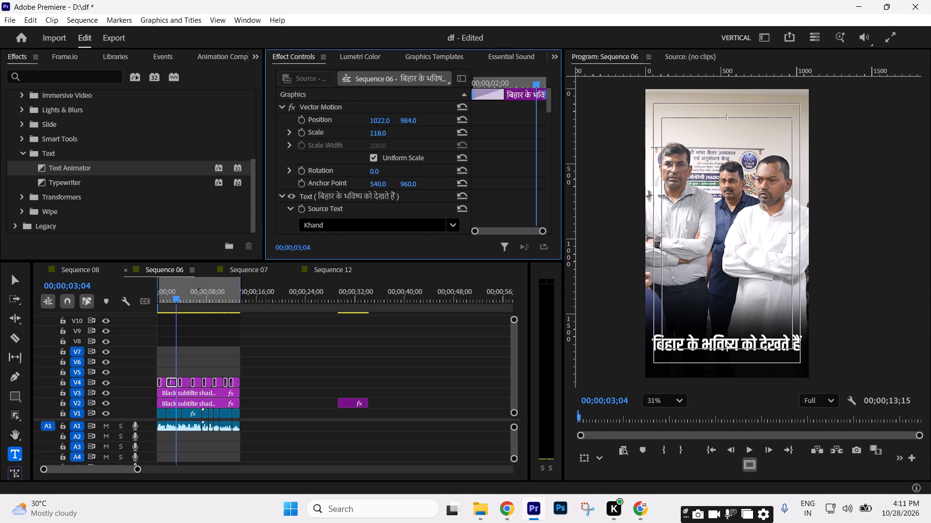
{"action": "left_click_drag", "start_coordinate": [383, 124], "coordinate": [385, 123]}
{"action": "left_click_drag", "start_coordinate": [405, 120], "coordinate": [406, 138]}
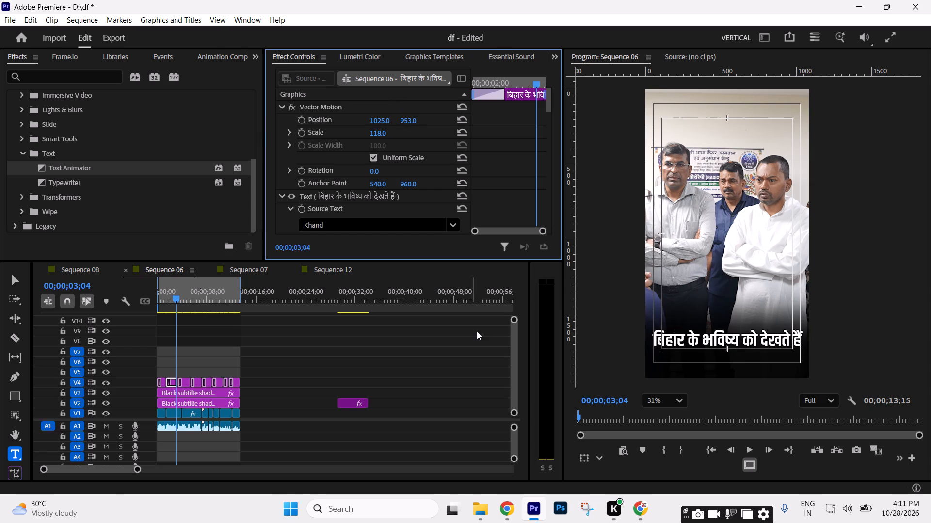
Set the "जैसा कि हमारे आदरणीय नेता" caption to scale 112 and position 1010, 1131.
{"action": "key", "text": "space"}
{"action": "key", "text": "space"}
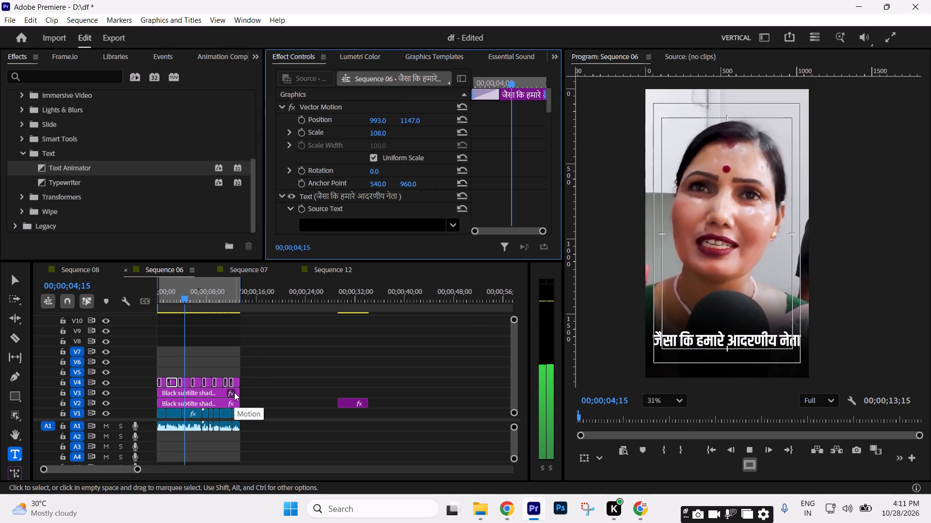
{"action": "left_click", "coordinate": [375, 134]}
{"action": "type", "text": "112"}
{"action": "key", "text": "Return"}
{"action": "left_click_drag", "start_coordinate": [380, 121], "coordinate": [381, 120]}
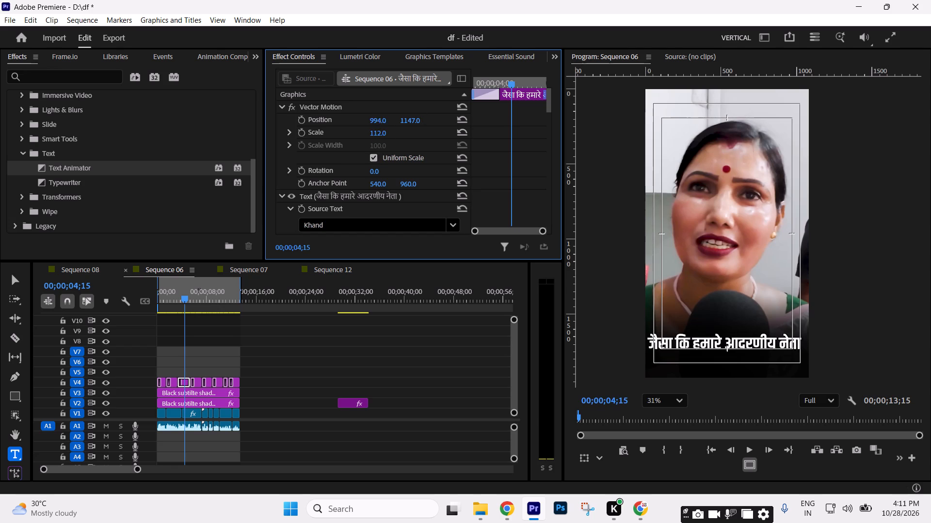
{"action": "left_click_drag", "start_coordinate": [381, 120], "coordinate": [389, 117]}
{"action": "left_click_drag", "start_coordinate": [416, 120], "coordinate": [416, 132]}
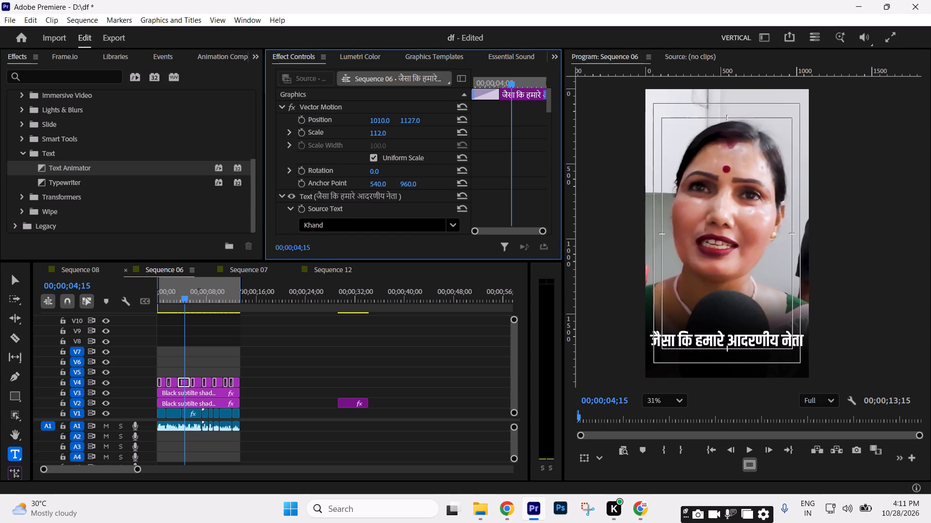
{"action": "left_click_drag", "start_coordinate": [416, 132], "coordinate": [416, 130]}
Play on up to the "जो वो काम कर रहे हैं" caption to check each caption's size and placement.
{"action": "key", "text": "space"}
{"action": "key", "text": "space"}
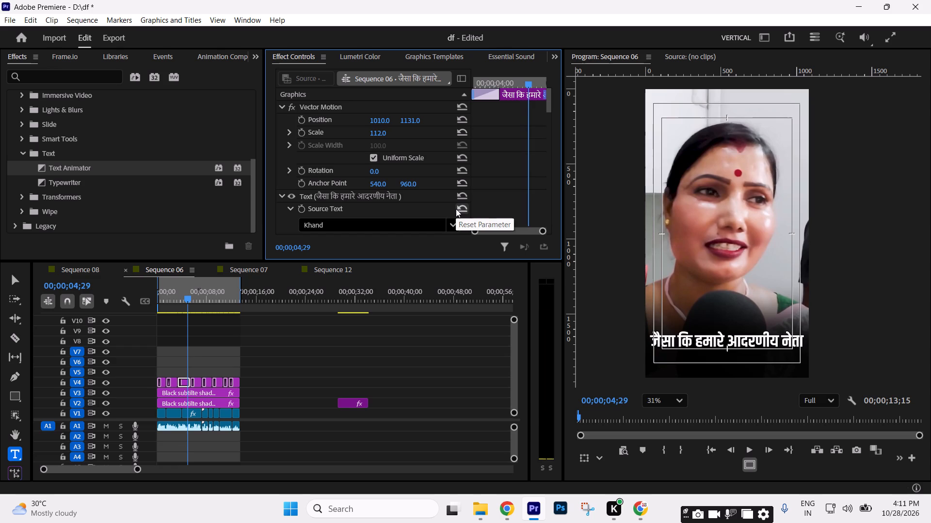
{"action": "key", "text": "space"}
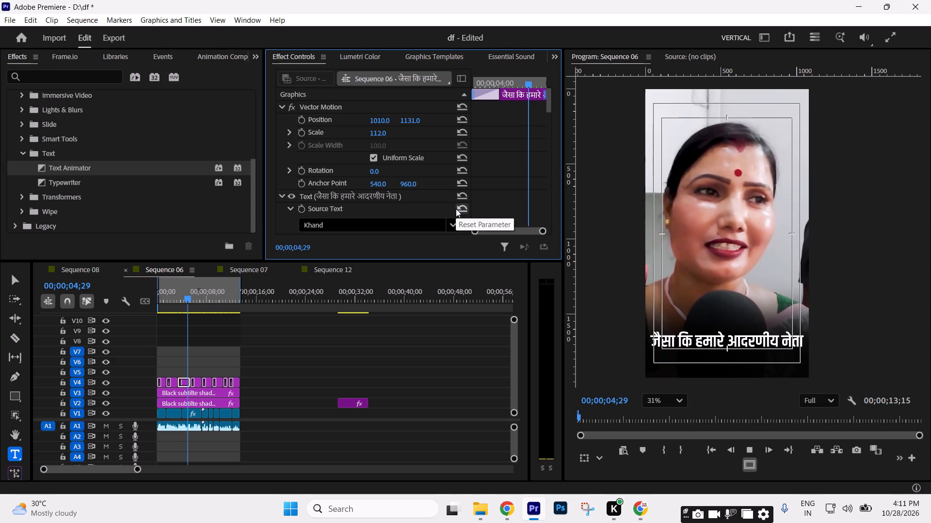
{"action": "key", "text": "space"}
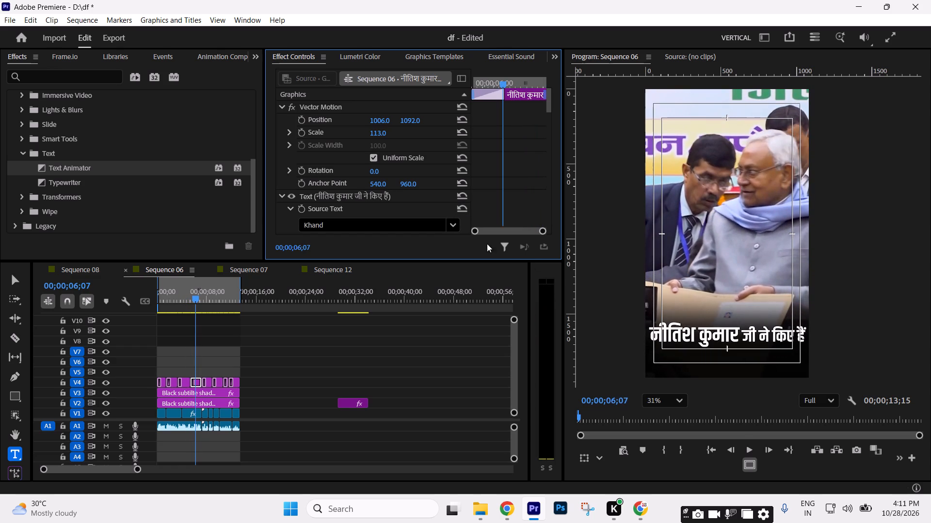
{"action": "key", "text": "space"}
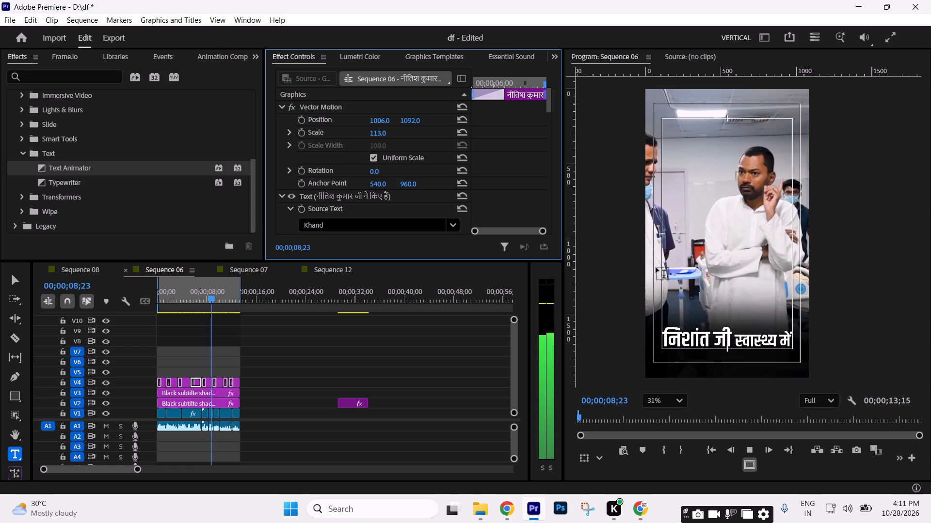
{"action": "key", "text": "space"}
{"action": "key", "text": "space"}
{"action": "key", "text": "space"}
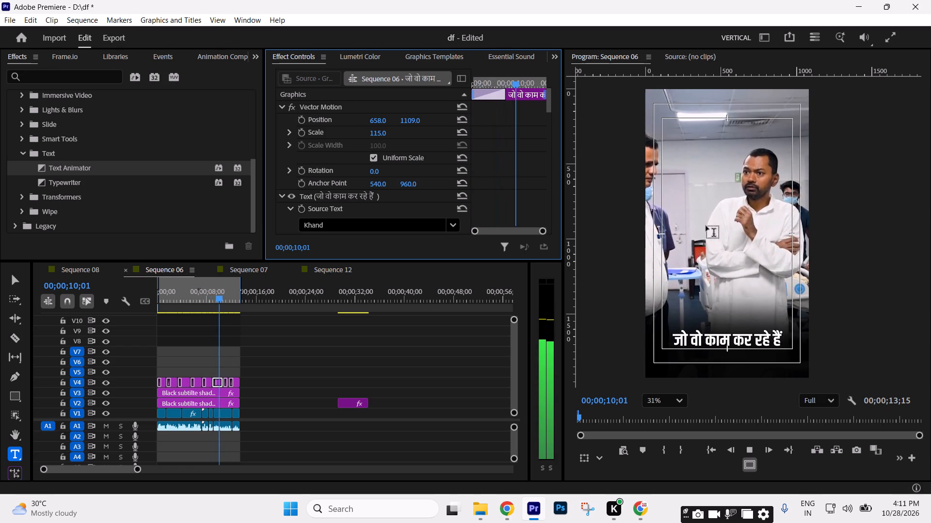
Set the "जो वो काम कर रहे हैं" caption to scale 118 and position 654, 1101.
{"action": "left_click", "coordinate": [377, 132]}
{"action": "type", "text": "11"}
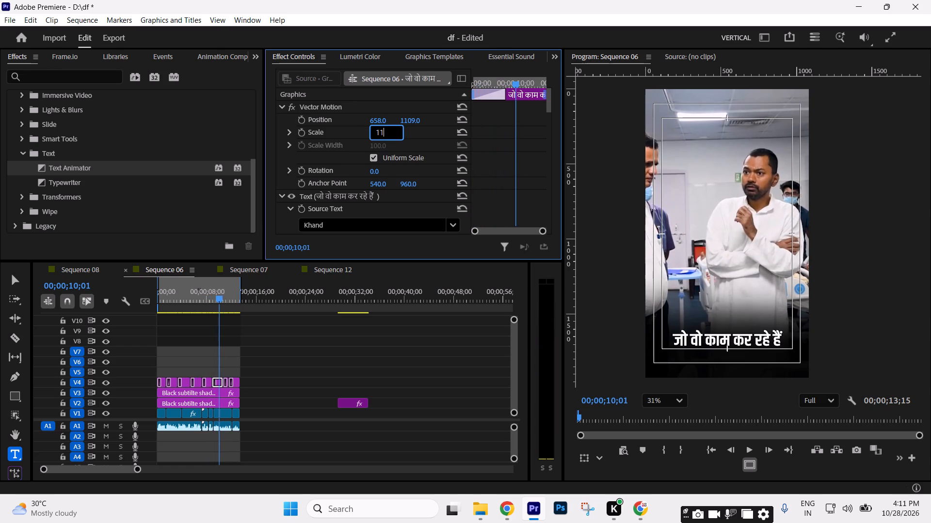
{"action": "key", "text": "8"}
{"action": "key", "text": "Return"}
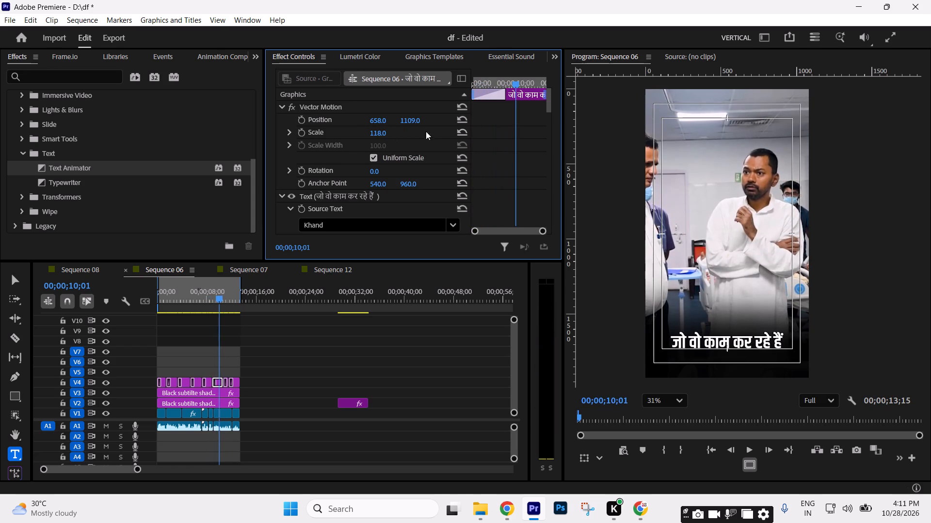
{"action": "left_click_drag", "start_coordinate": [417, 121], "coordinate": [418, 126]}
{"action": "left_click", "coordinate": [376, 116]}
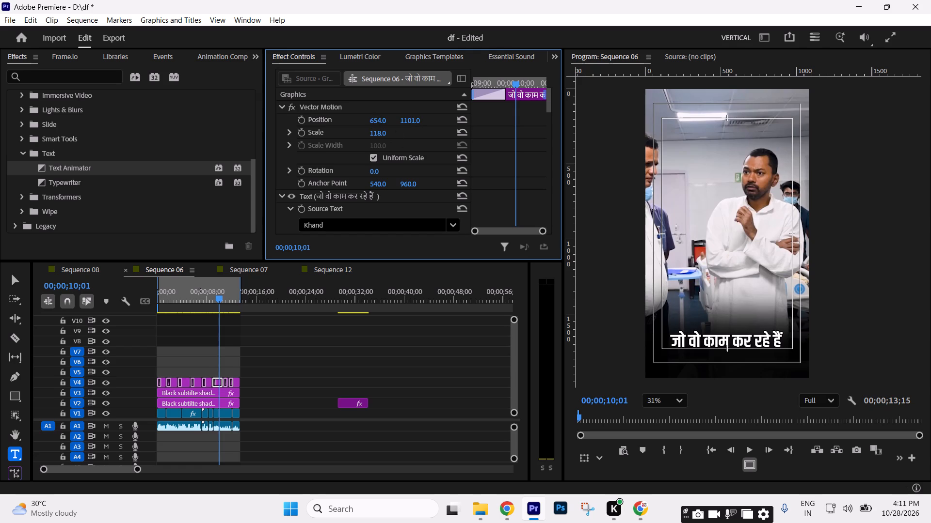
{"action": "left_click", "coordinate": [355, 368]}
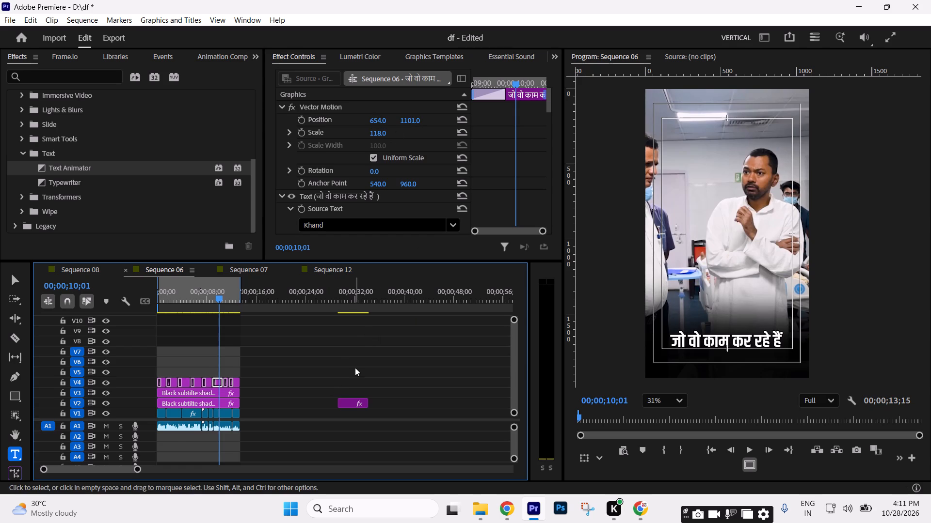
Play on to the "उनसे बढ़िया तो अभी तक" caption and stop on its fully shown text to check its size and placement.
{"action": "key", "text": "space"}
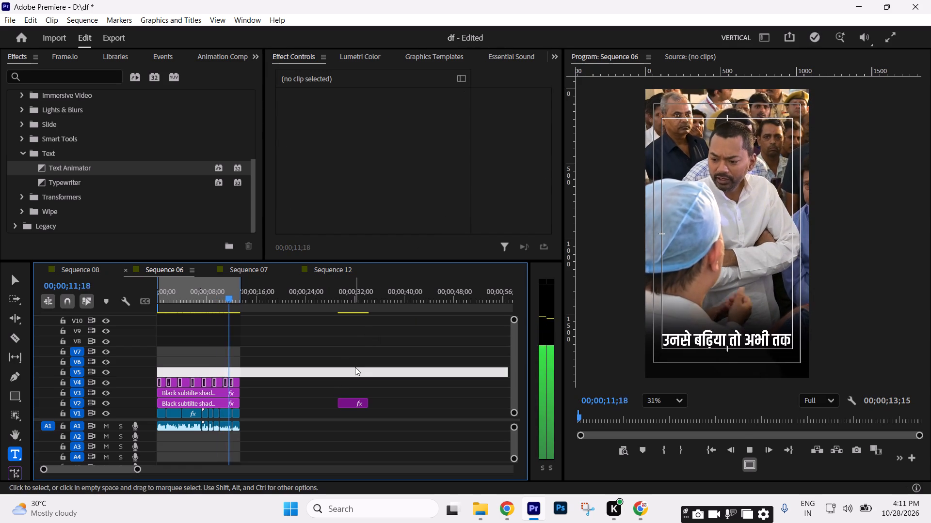
{"action": "key", "text": "space"}
{"action": "left_click_drag", "start_coordinate": [137, 470], "coordinate": [101, 468]}
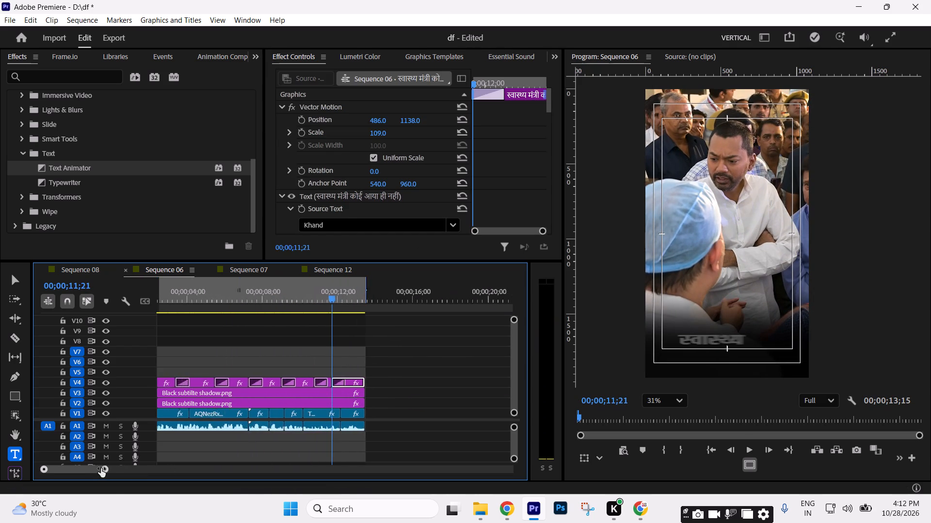
{"action": "left_click_drag", "start_coordinate": [101, 468], "coordinate": [94, 468]}
{"action": "left_click", "coordinate": [336, 294]}
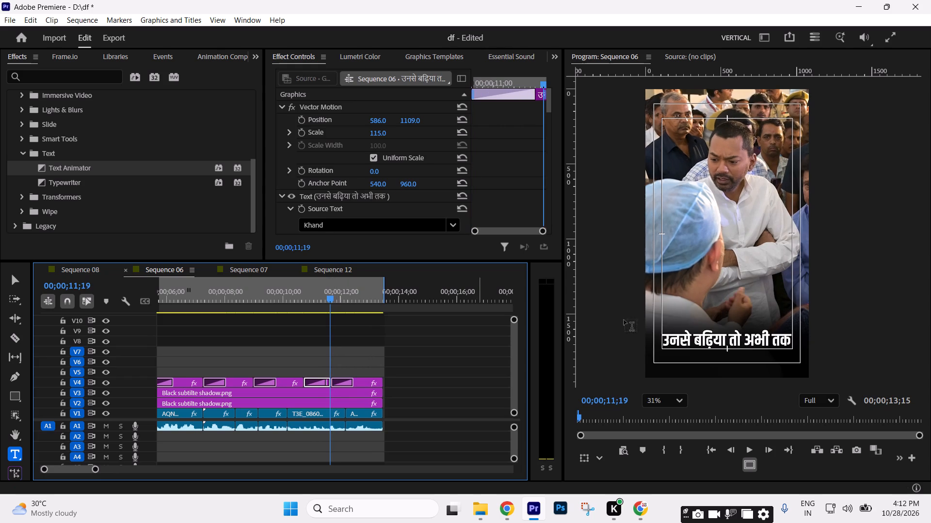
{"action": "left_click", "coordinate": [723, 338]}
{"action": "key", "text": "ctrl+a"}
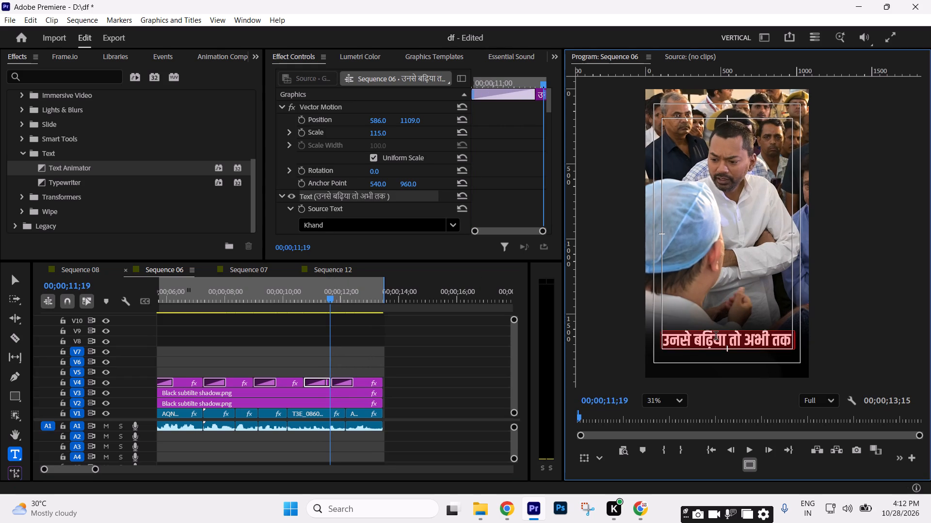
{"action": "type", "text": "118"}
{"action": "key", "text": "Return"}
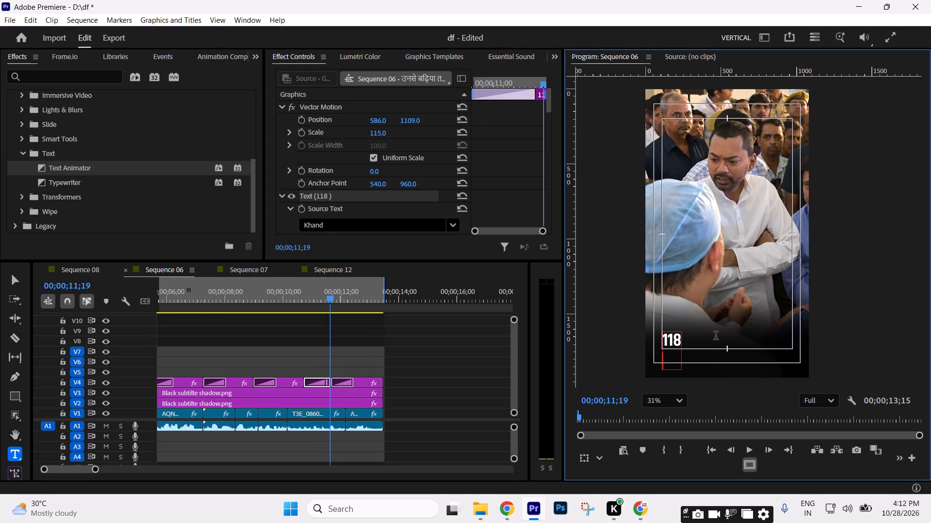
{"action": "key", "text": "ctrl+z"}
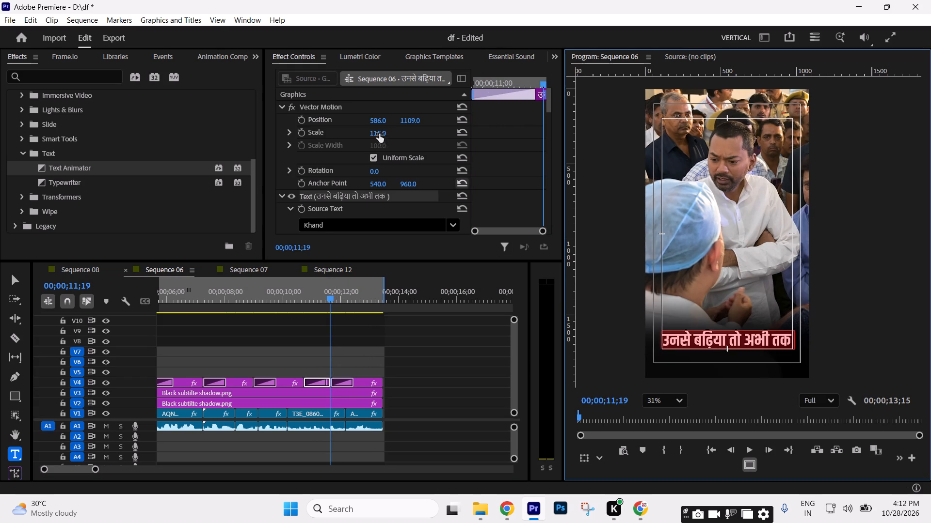
Set the "उनसे बढ़िया तो अभी तक" caption to scale 118 and position 590, 1088.
{"action": "left_click", "coordinate": [379, 133]}
{"action": "type", "text": "118"}
{"action": "key", "text": "Return"}
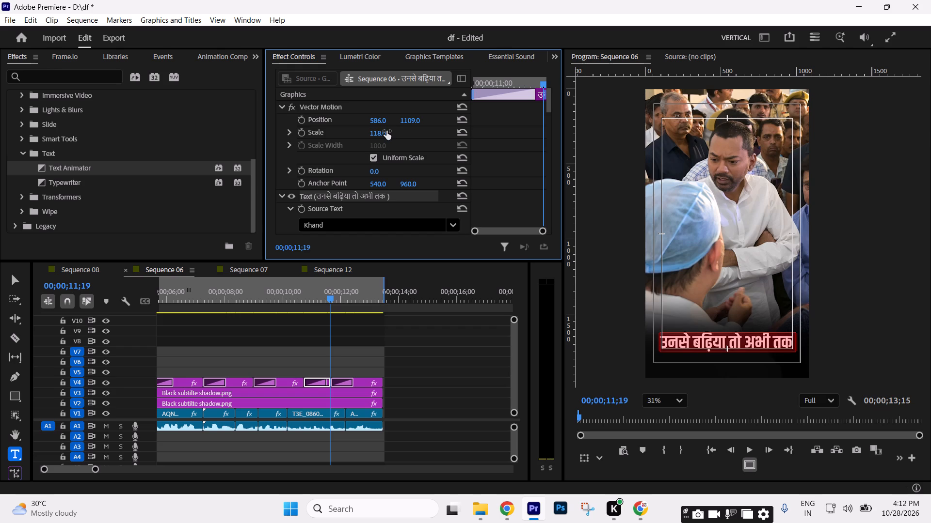
{"action": "left_click_drag", "start_coordinate": [375, 118], "coordinate": [381, 117]}
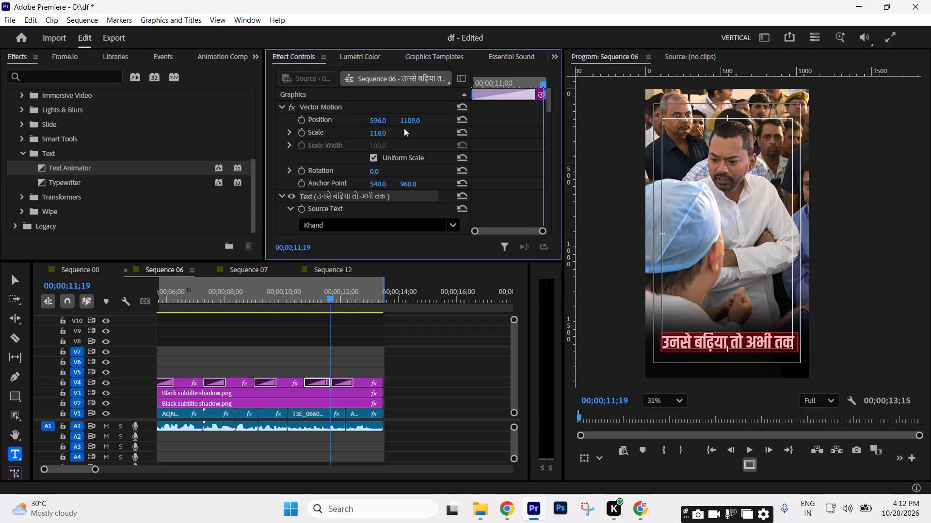
{"action": "left_click", "coordinate": [377, 121]}
{"action": "left_click_drag", "start_coordinate": [407, 119], "coordinate": [409, 126]}
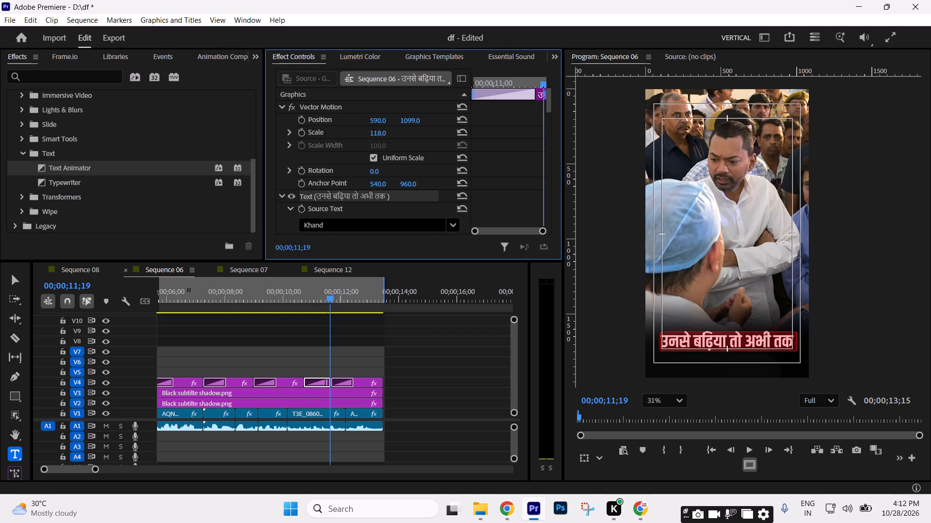
{"action": "left_click_drag", "start_coordinate": [409, 126], "coordinate": [409, 132]}
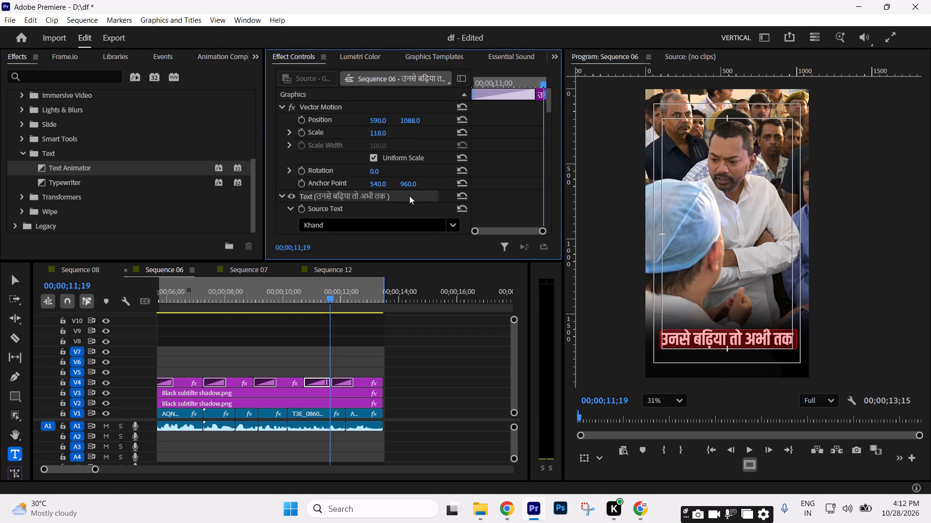
Play the rest of the sequence to check the last caption, "स्वास्थ्य मंत्री कोई आया ही नहीं".
{"action": "left_click", "coordinate": [426, 353]}
{"action": "key", "text": "space"}
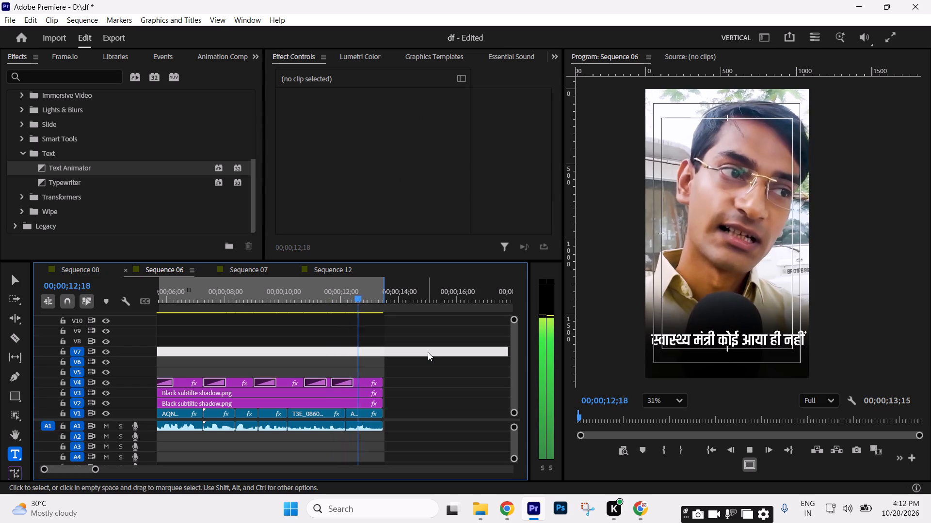
{"action": "key", "text": "space"}
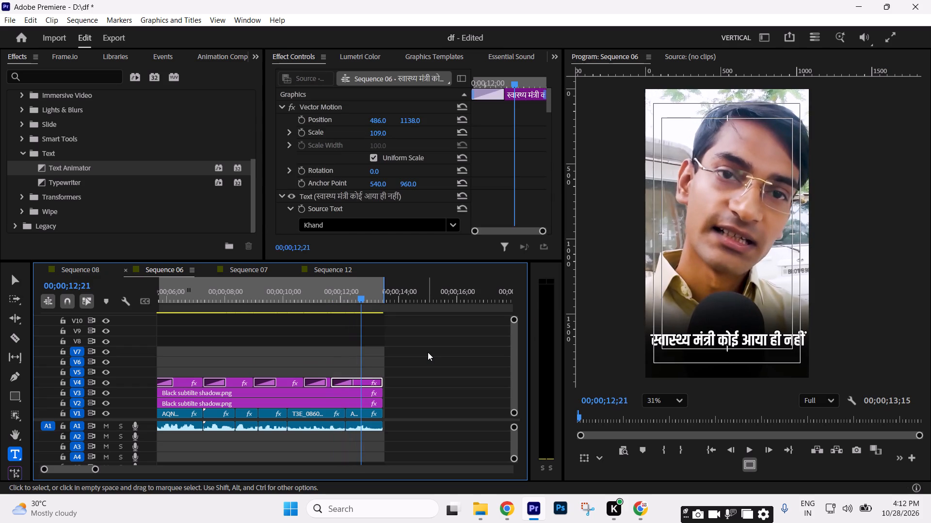
{"action": "key", "text": "space"}
{"action": "key", "text": "space"}
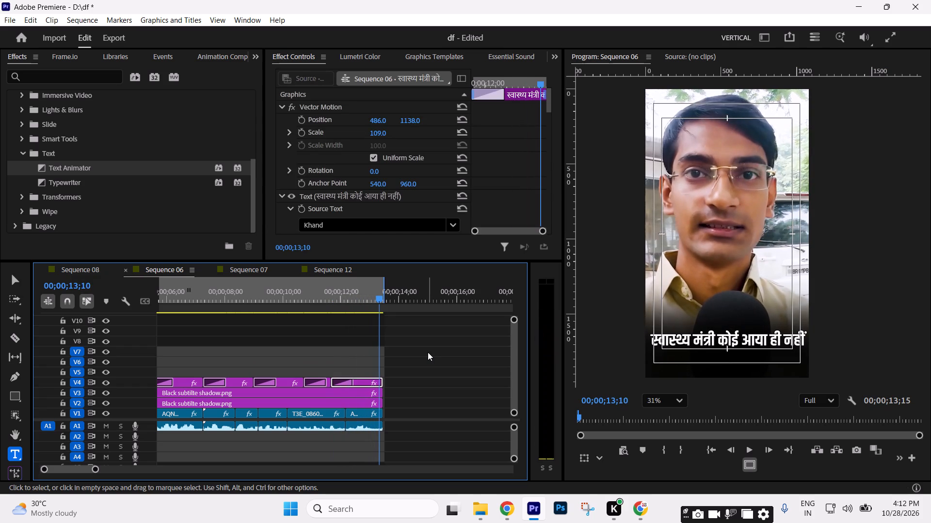
Save the project.
{"action": "left_click", "coordinate": [427, 412]}
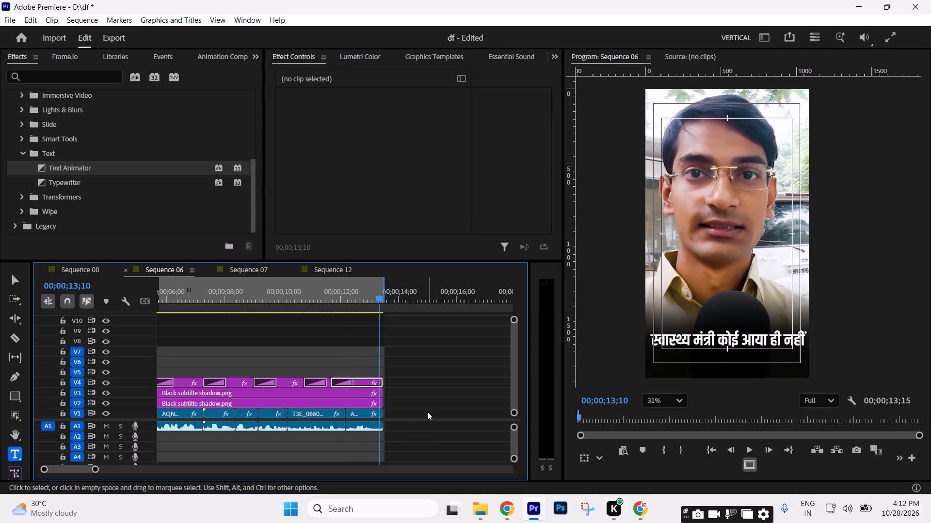
{"action": "left_click", "coordinate": [427, 412]}
{"action": "key", "text": "ctrl+s"}
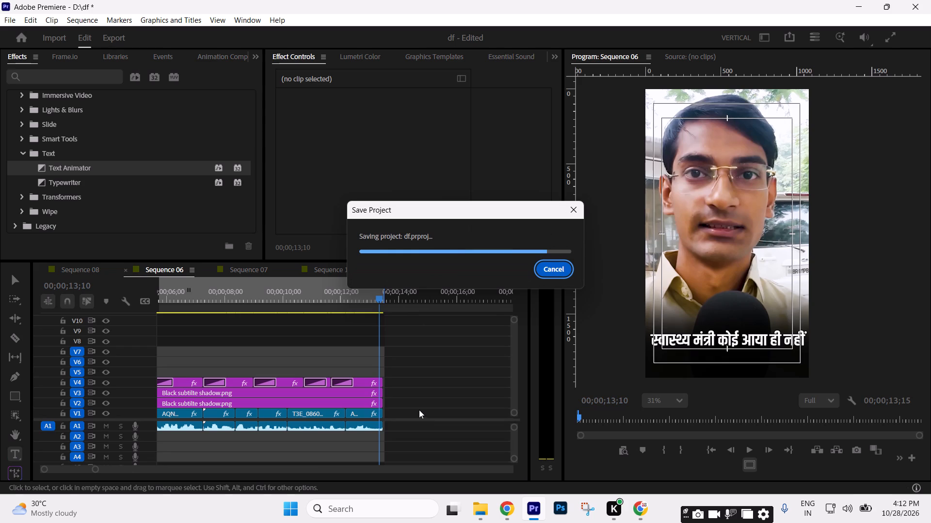
Delete the stray graphic clip on track V2 beyond the end of the video, around 00;00;31;17.
{"action": "left_click_drag", "start_coordinate": [97, 467], "coordinate": [163, 467]}
{"action": "left_click_drag", "start_coordinate": [182, 300], "coordinate": [71, 317]}
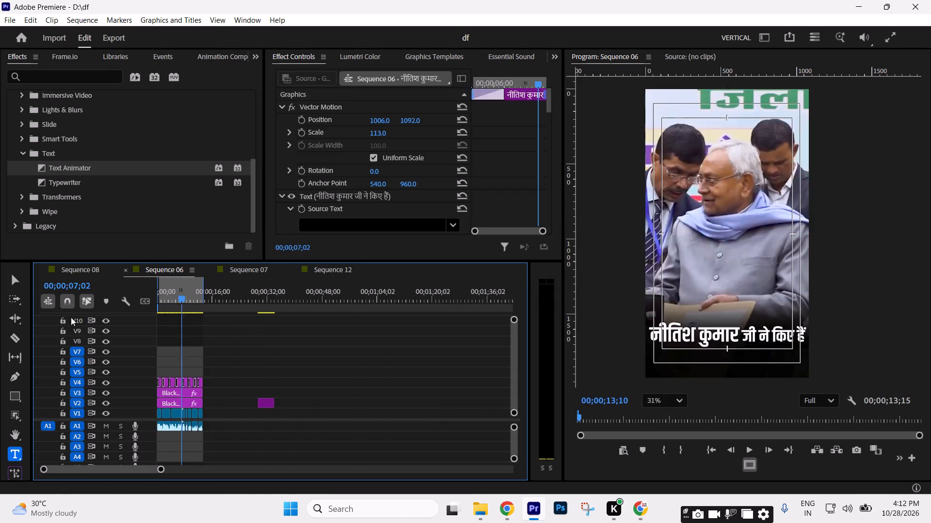
{"action": "left_click_drag", "start_coordinate": [71, 317], "coordinate": [73, 315]}
{"action": "left_click_drag", "start_coordinate": [258, 298], "coordinate": [267, 297]}
{"action": "left_click_drag", "start_coordinate": [361, 354], "coordinate": [267, 411]}
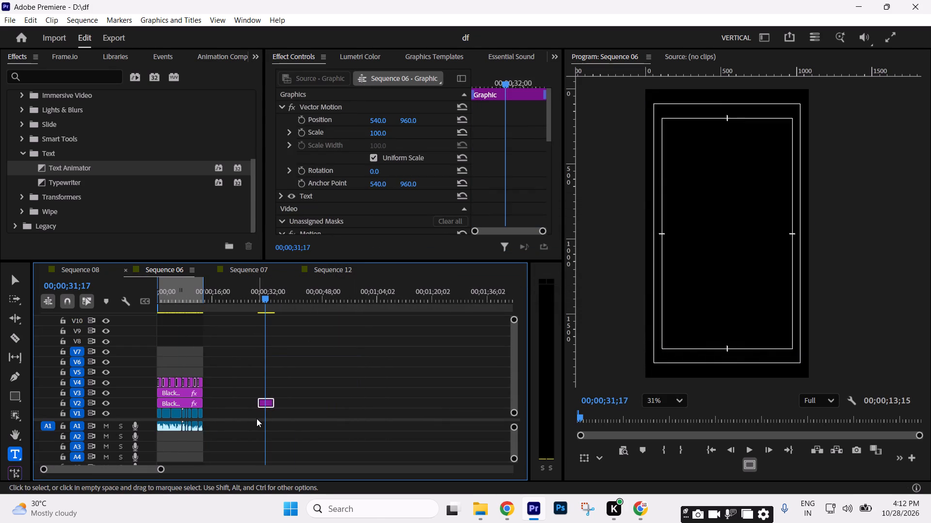
{"action": "key", "text": "Delete"}
{"action": "type", "text": "--"}
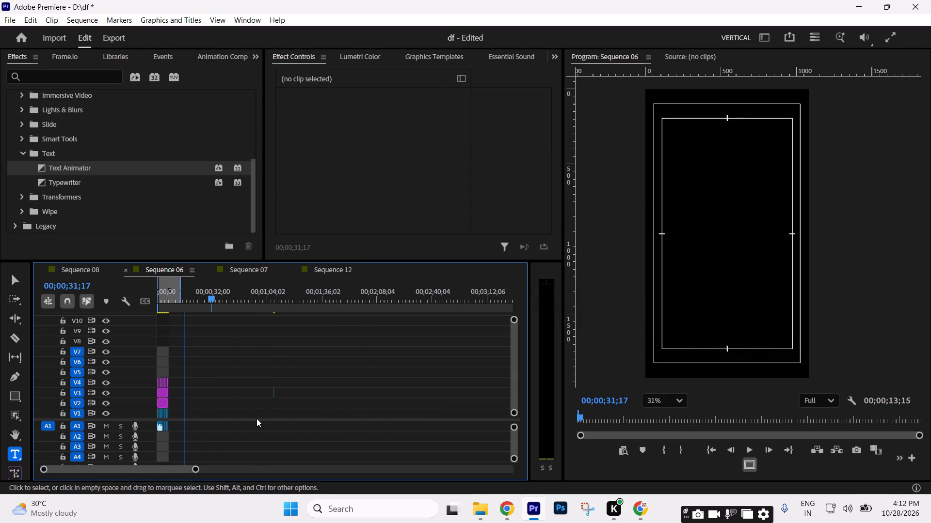
Return the playhead to the start of the sequence and save the project.
{"action": "key", "text": "Home"}
{"action": "type", "text": "===i"}
{"action": "key", "text": "ctrl+s"}
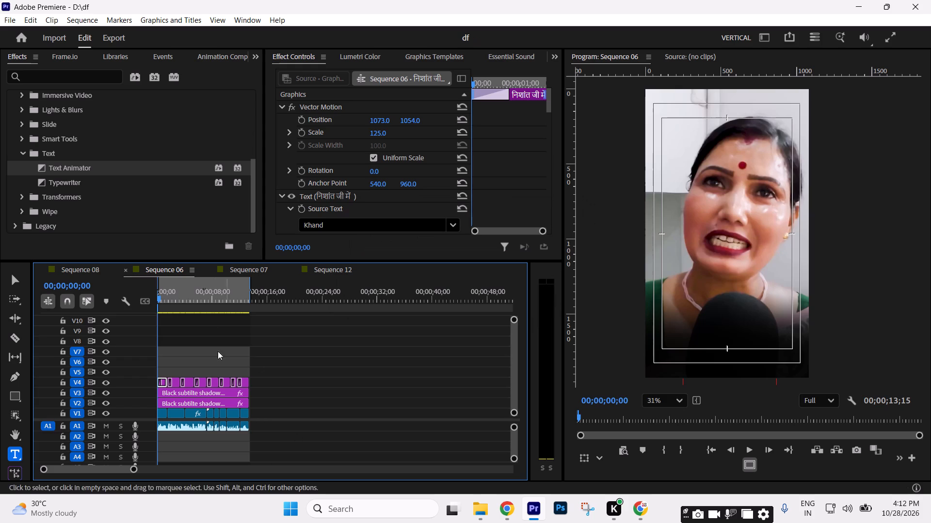
Play the sequence from the start through the "जैसा कि हमारे आदरणीय नेता" caption to review the adjusted captions.
{"action": "left_click_drag", "start_coordinate": [207, 304], "coordinate": [127, 310]}
{"action": "left_click", "coordinate": [331, 342]}
{"action": "key", "text": "space"}
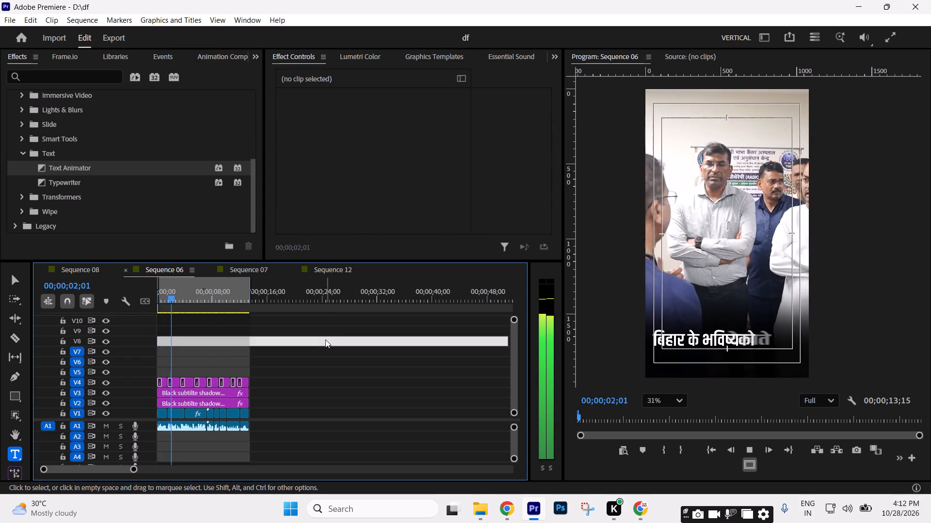
{"action": "key", "text": "space"}
{"action": "key", "text": "space"}
{"action": "key", "text": "space"}
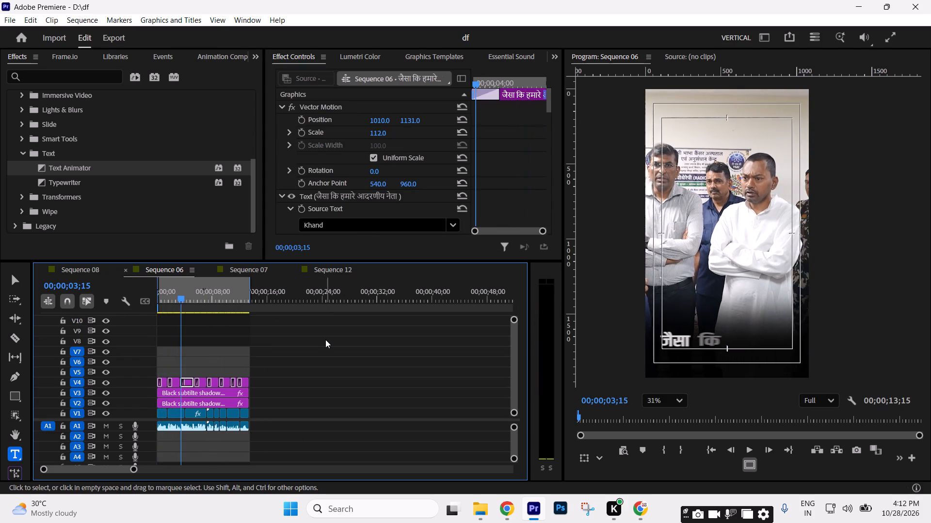
{"action": "key", "text": "space"}
{"action": "key", "text": "space"}
Save the project again with the whole sequence in view on the timeline.
{"action": "left_click_drag", "start_coordinate": [135, 468], "coordinate": [99, 466]}
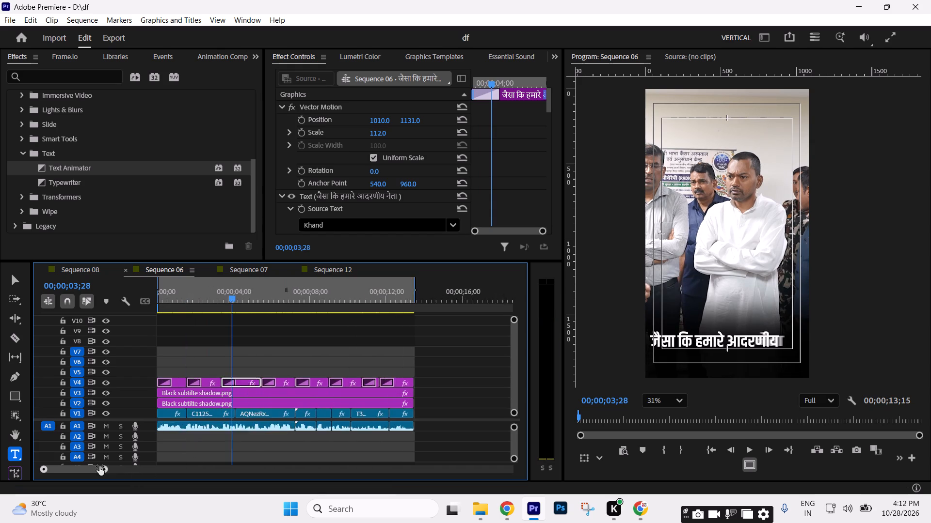
{"action": "left_click_drag", "start_coordinate": [99, 466], "coordinate": [98, 466]}
{"action": "left_click", "coordinate": [213, 344]}
{"action": "key", "text": "ctrl+s"}
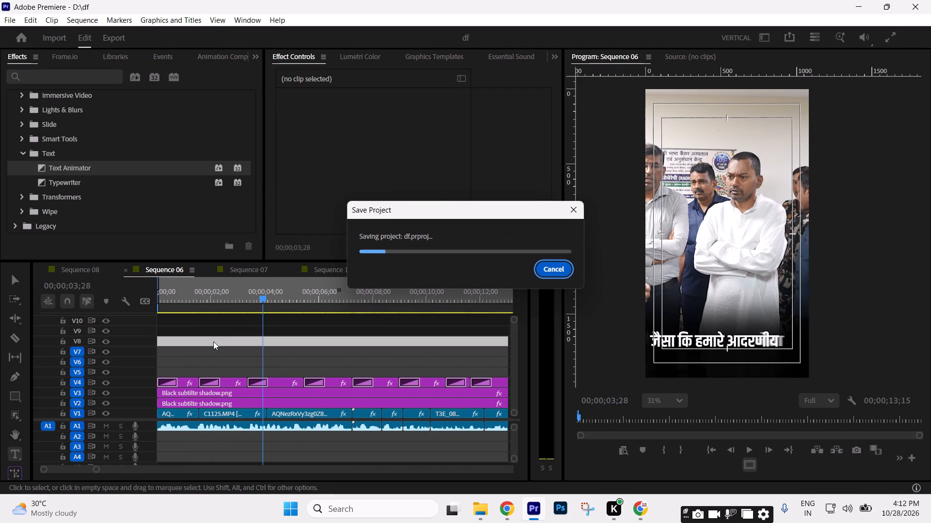
{"action": "left_click", "coordinate": [203, 302]}
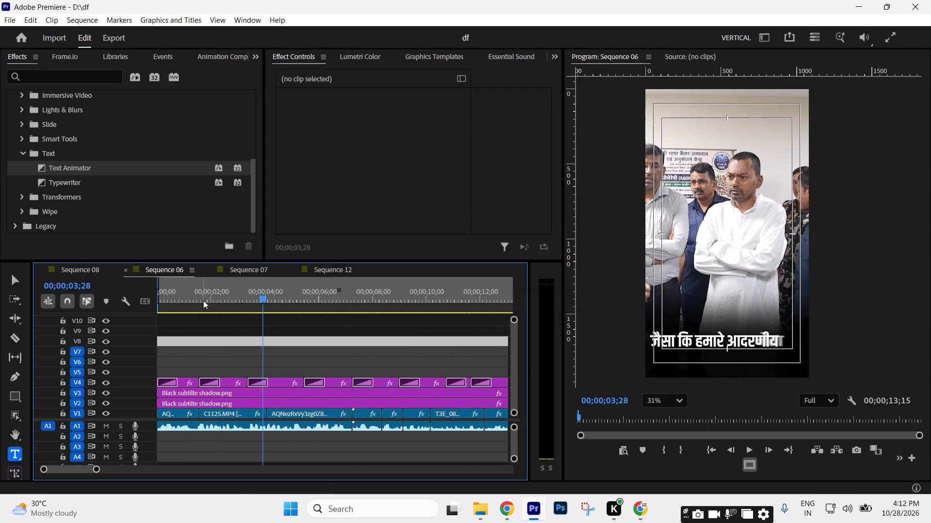
{"action": "left_click_drag", "start_coordinate": [95, 468], "coordinate": [118, 469]}
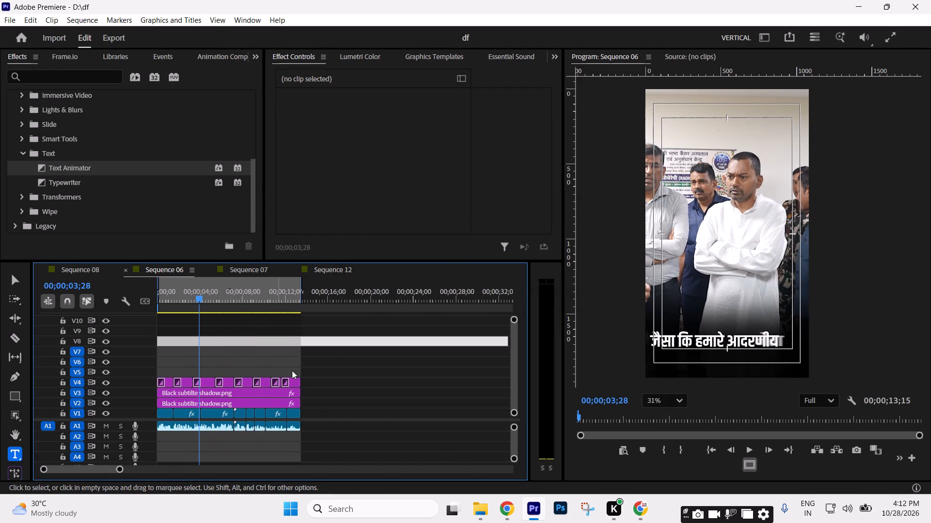
{"action": "left_click_drag", "start_coordinate": [345, 359], "coordinate": [157, 378]}
{"action": "left_click", "coordinate": [274, 353]}
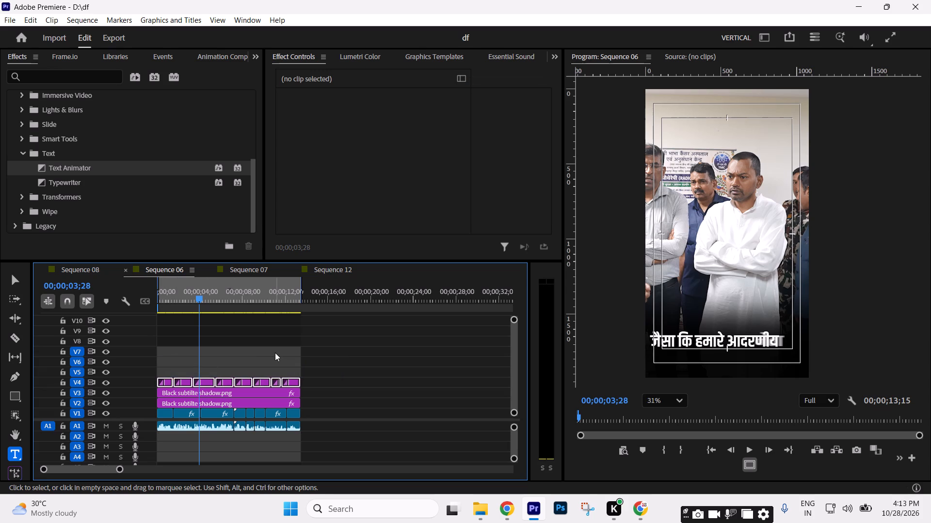
{"action": "key", "text": "ctrl+s"}
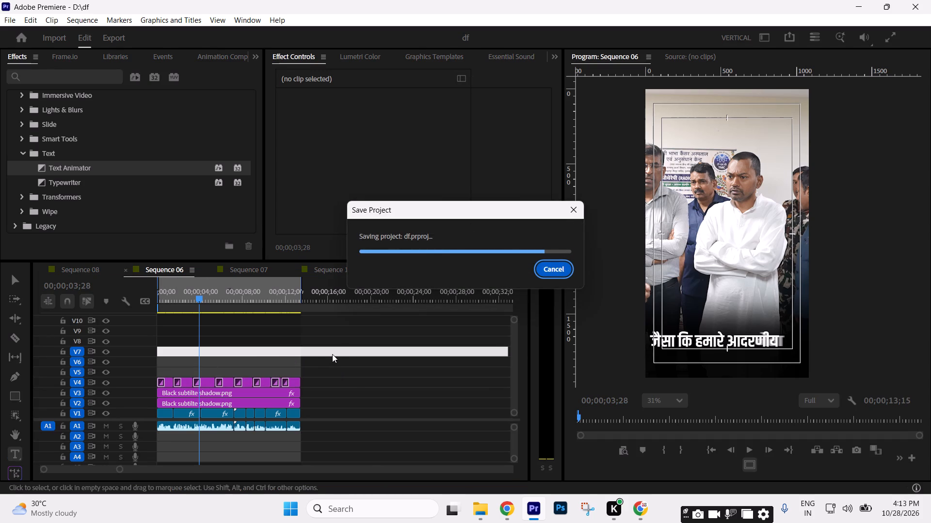
Move all the caption clips from track V4 up to track V7 and save the project.
{"action": "left_click", "coordinate": [332, 354]}
{"action": "left_click", "coordinate": [329, 353]}
{"action": "left_click_drag", "start_coordinate": [340, 363], "coordinate": [164, 379]}
{"action": "left_click_drag", "start_coordinate": [167, 379], "coordinate": [171, 354], "text": "shift"}
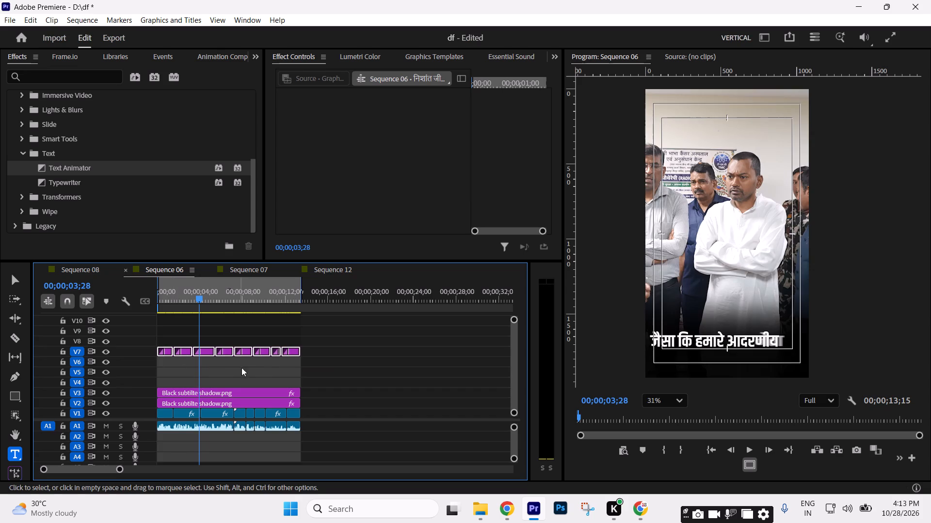
{"action": "left_click", "coordinate": [340, 374]}
{"action": "key", "text": "ctrl+s"}
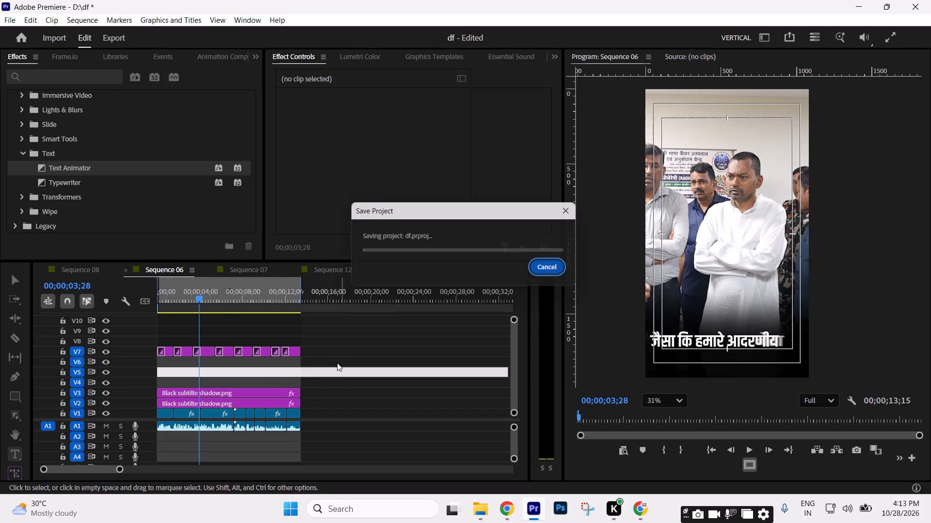
Add the first Light Leaks transition preset from Animation Composer to track V4, over the cut between the first two shots.
{"action": "left_click", "coordinate": [221, 58]}
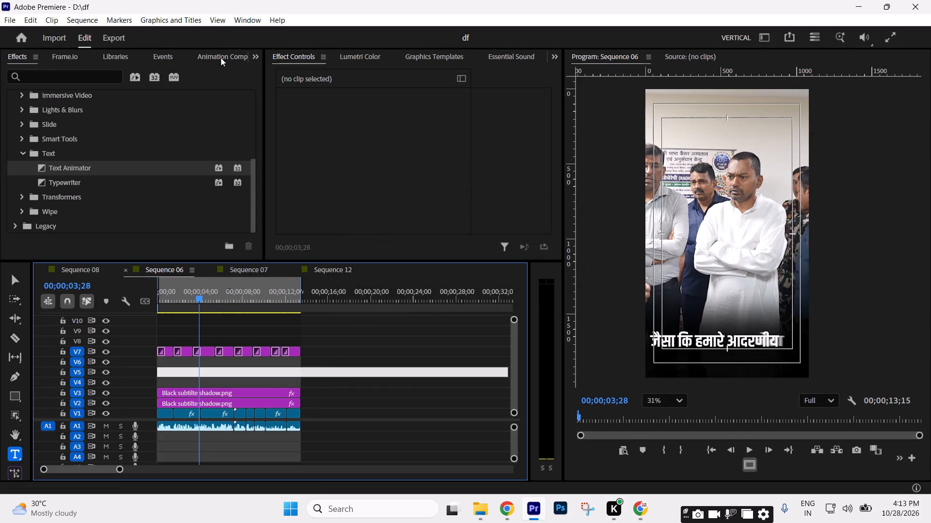
{"action": "left_click", "coordinate": [221, 58]}
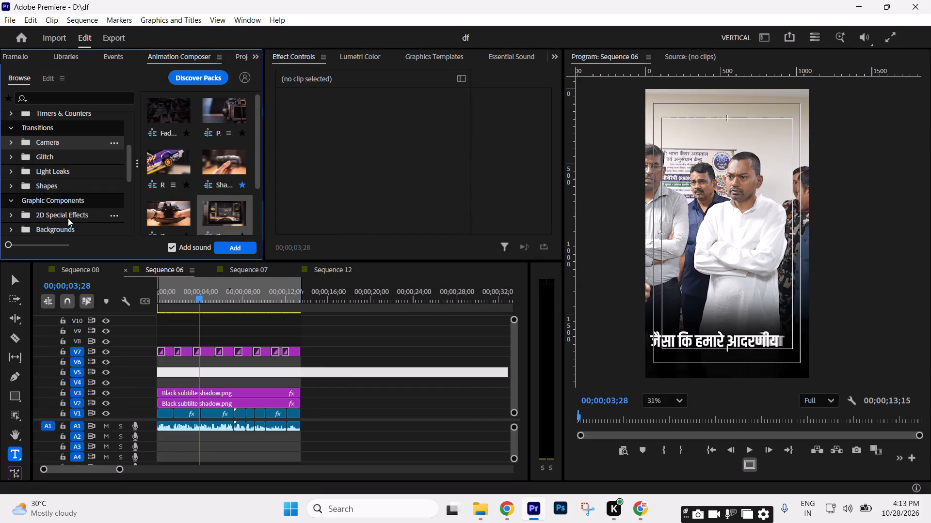
{"action": "scroll", "coordinate": [69, 180], "scroll_direction": "down", "scroll_amount": 1}
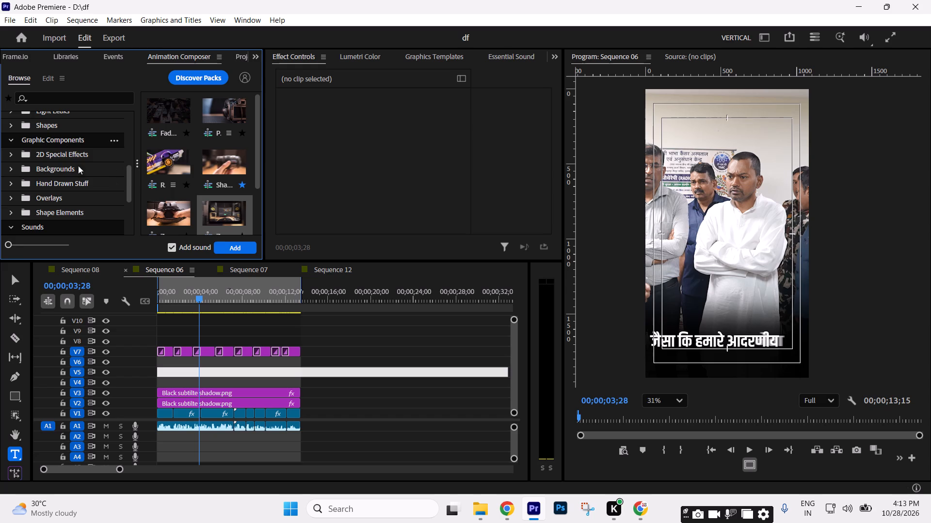
{"action": "scroll", "coordinate": [93, 185], "scroll_direction": "up", "scroll_amount": 3}
{"action": "left_click", "coordinate": [60, 131]}
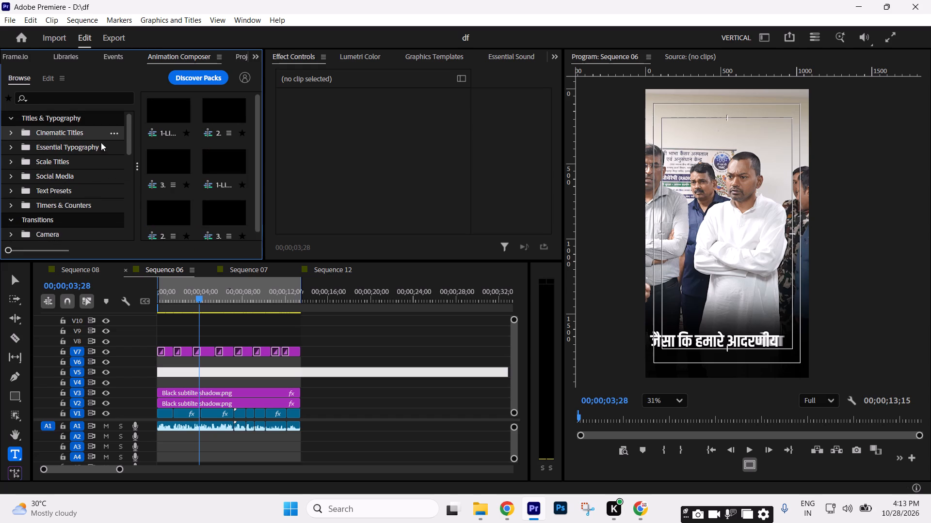
{"action": "scroll", "coordinate": [64, 207], "scroll_direction": "down", "scroll_amount": 1}
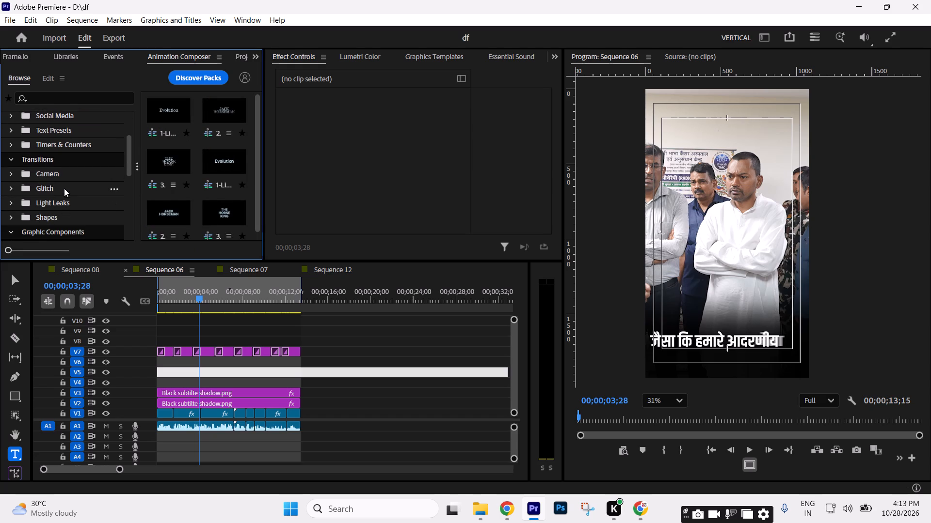
{"action": "left_click", "coordinate": [70, 201]}
{"action": "left_click", "coordinate": [163, 123]}
{"action": "left_click_drag", "start_coordinate": [169, 114], "coordinate": [224, 221]}
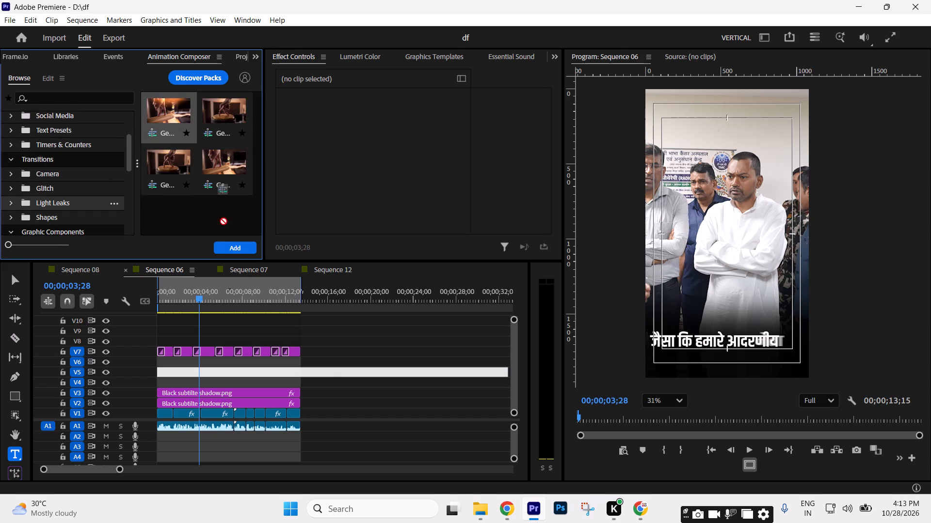
{"action": "left_click_drag", "start_coordinate": [224, 221], "coordinate": [168, 384]}
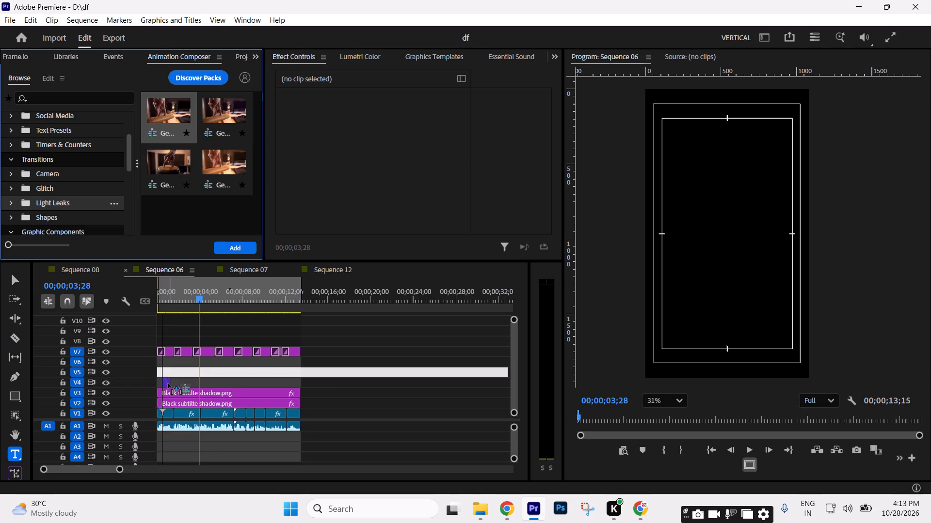
{"action": "left_click_drag", "start_coordinate": [168, 384], "coordinate": [174, 382]}
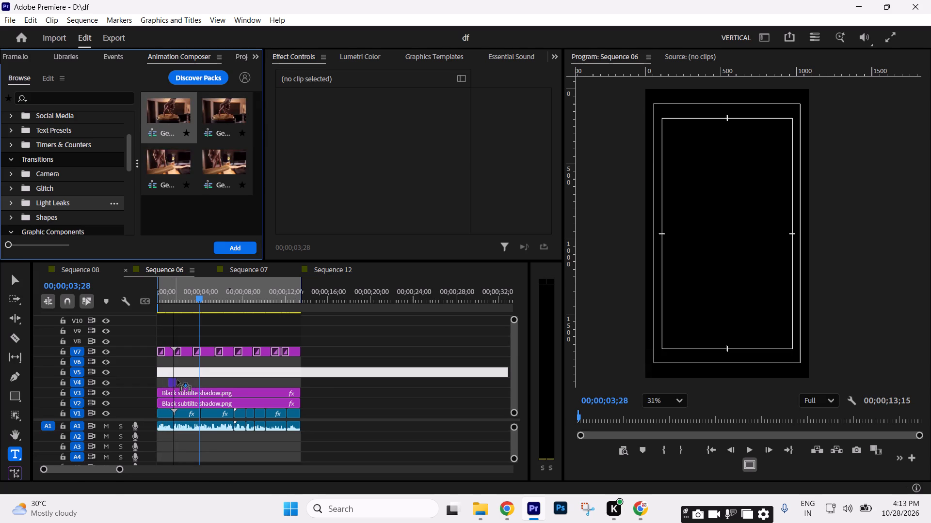
Play the opening section past the new light leak and into the "जैसा कि हमारे आदरणीय नेता" caption to check the transition.
{"action": "left_click", "coordinate": [171, 304]}
{"action": "key", "text": "space"}
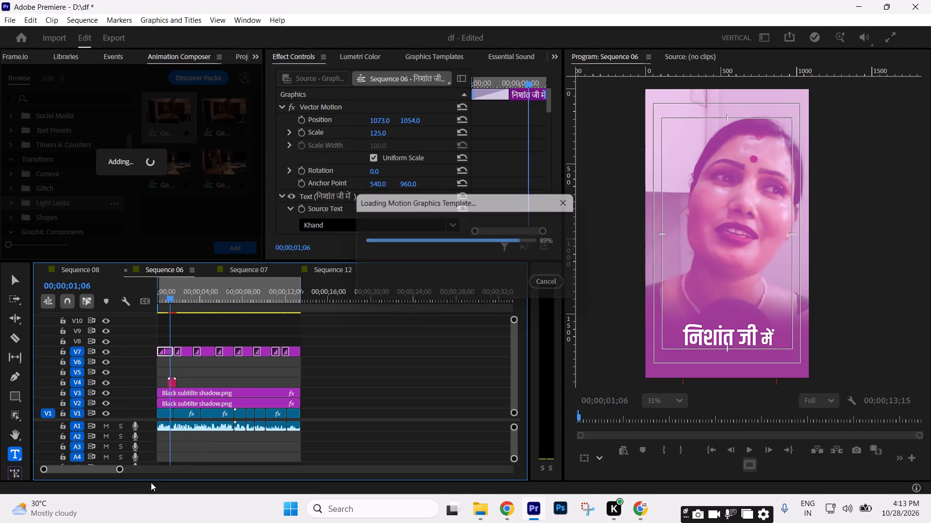
{"action": "left_click_drag", "start_coordinate": [118, 472], "coordinate": [74, 462]}
{"action": "key", "text": "space"}
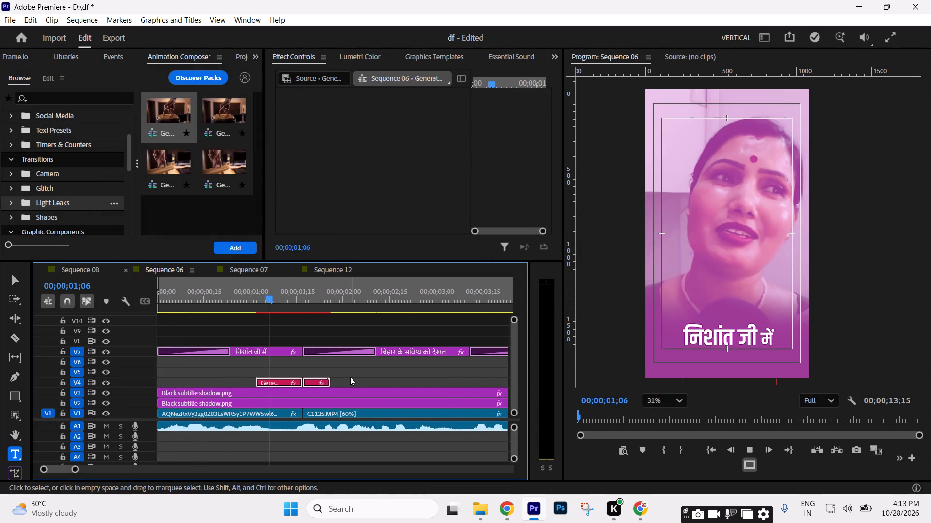
{"action": "key", "text": "space"}
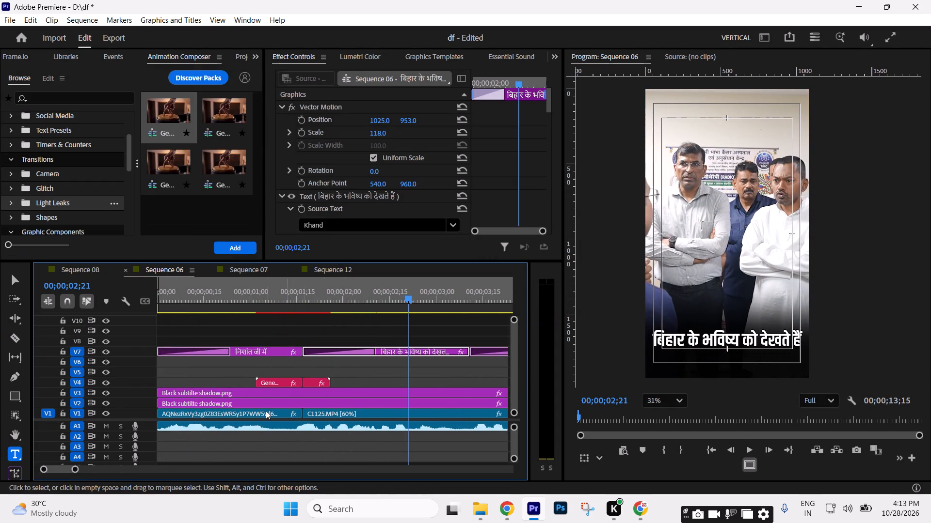
{"action": "left_click_drag", "start_coordinate": [77, 469], "coordinate": [94, 467]}
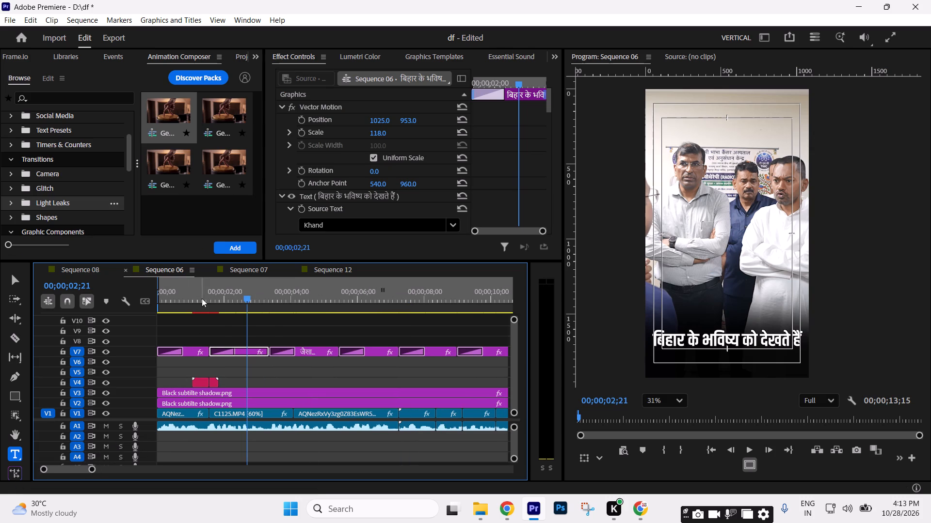
{"action": "left_click_drag", "start_coordinate": [196, 284], "coordinate": [185, 289]}
{"action": "key", "text": "space"}
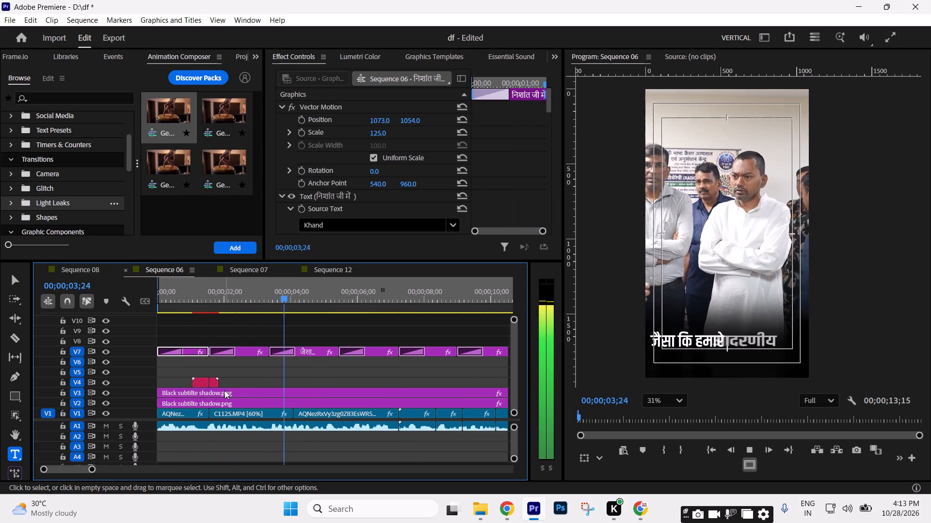
{"action": "key", "text": "space"}
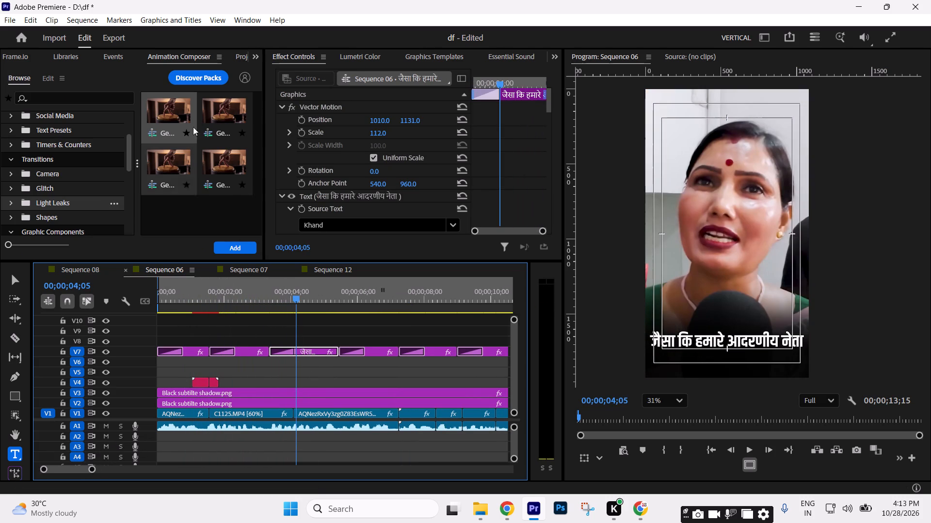
Search the effects for "glow" and apply the Glow video transition to the cut after C1125.MP4 on track V1.
{"action": "left_click", "coordinate": [229, 116]}
{"action": "left_click", "coordinate": [53, 94]}
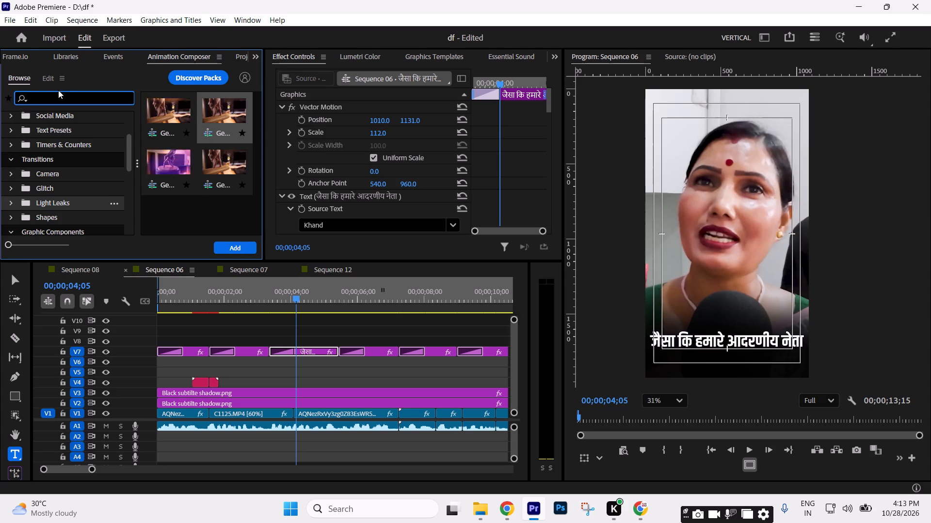
{"action": "left_click_drag", "start_coordinate": [259, 56], "coordinate": [264, 76]}
{"action": "left_click", "coordinate": [52, 76]}
{"action": "key", "text": "g"}
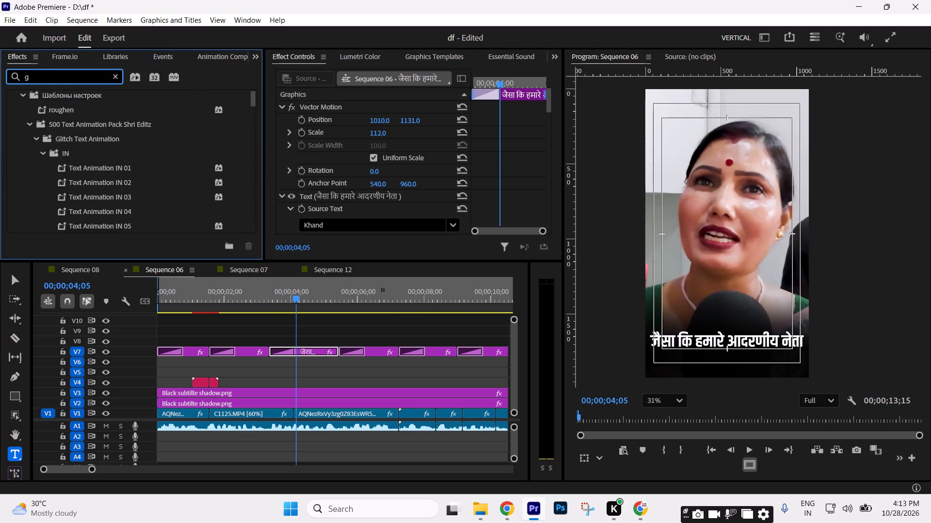
{"action": "type", "text": "low"}
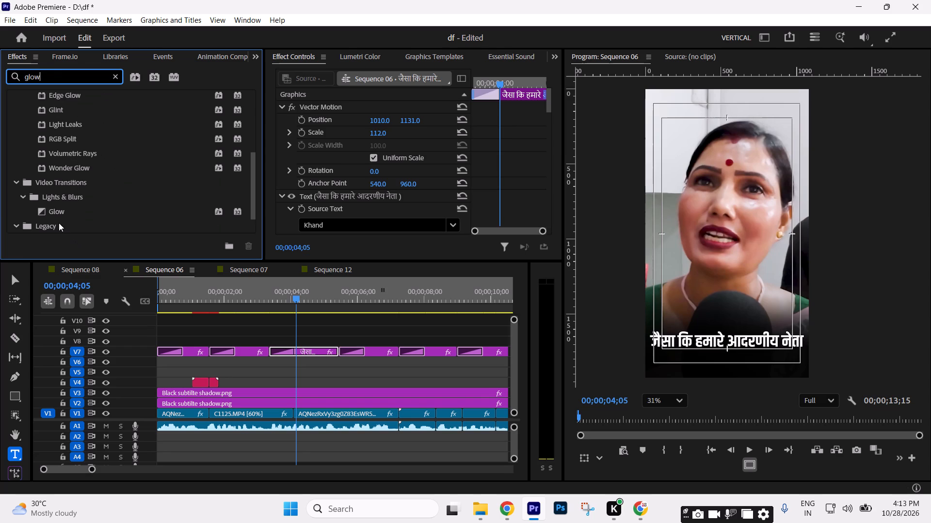
{"action": "left_click_drag", "start_coordinate": [59, 212], "coordinate": [294, 412]}
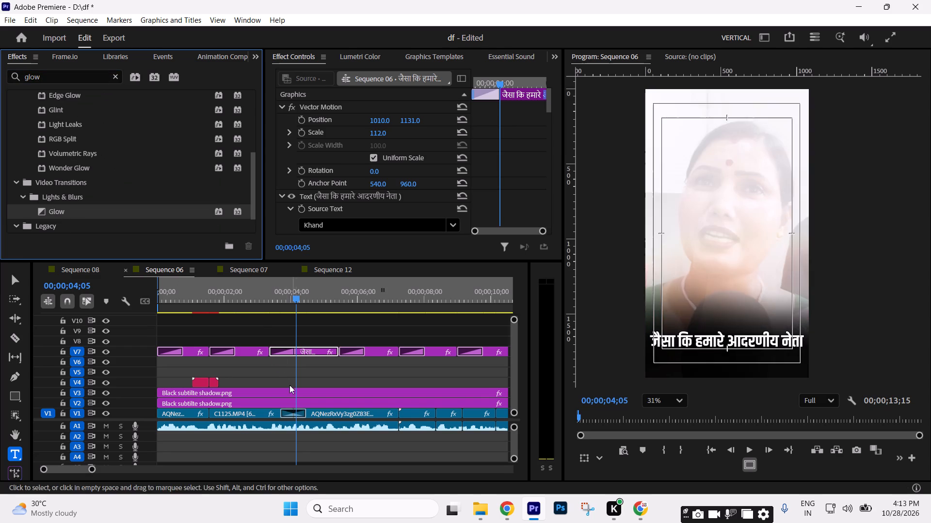
Play through the Glow transition and on into the "नीतिश कुमार जी ने किए हैं" caption to review it.
{"action": "left_click", "coordinate": [275, 301]}
{"action": "key", "text": "space"}
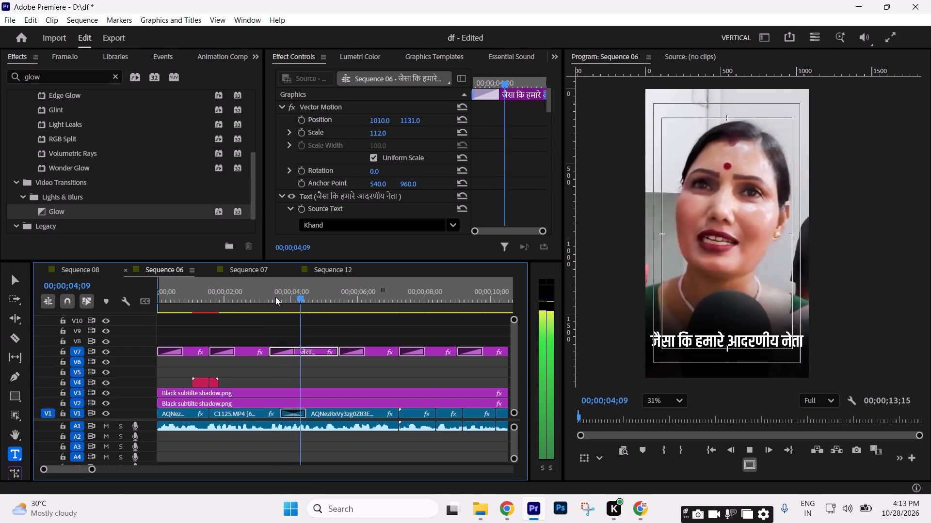
{"action": "key", "text": "space"}
{"action": "key", "text": "space"}
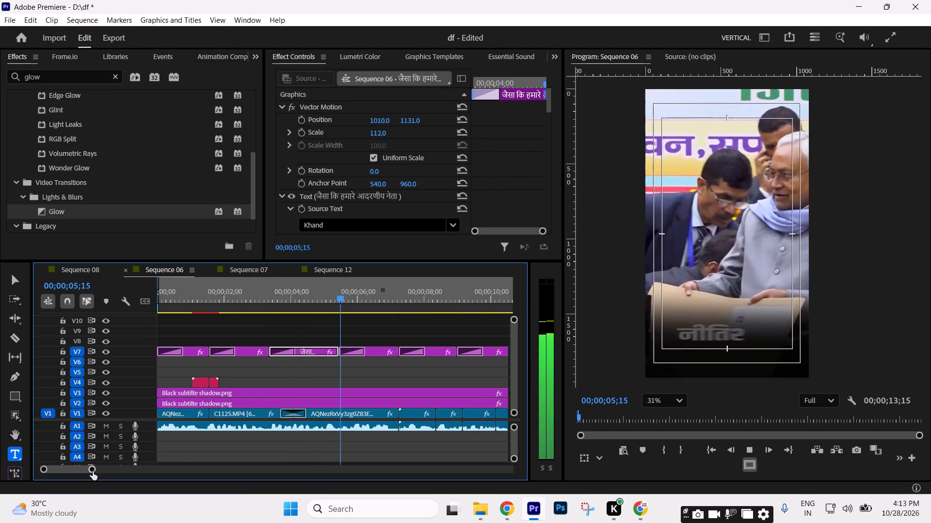
{"action": "left_click_drag", "start_coordinate": [93, 471], "coordinate": [101, 471]}
{"action": "key", "text": "space"}
Find the shot change near the end of the "जैसा कि हमारे आदरणीय नेता" caption and split the V1 clip at 00;00;05;08.
{"action": "left_click", "coordinate": [281, 311]}
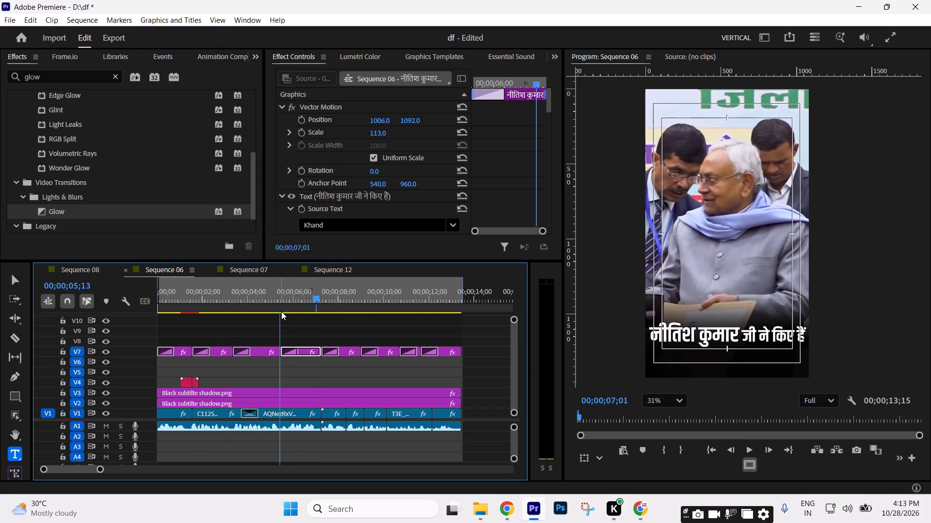
{"action": "left_click_drag", "start_coordinate": [281, 300], "coordinate": [272, 308]}
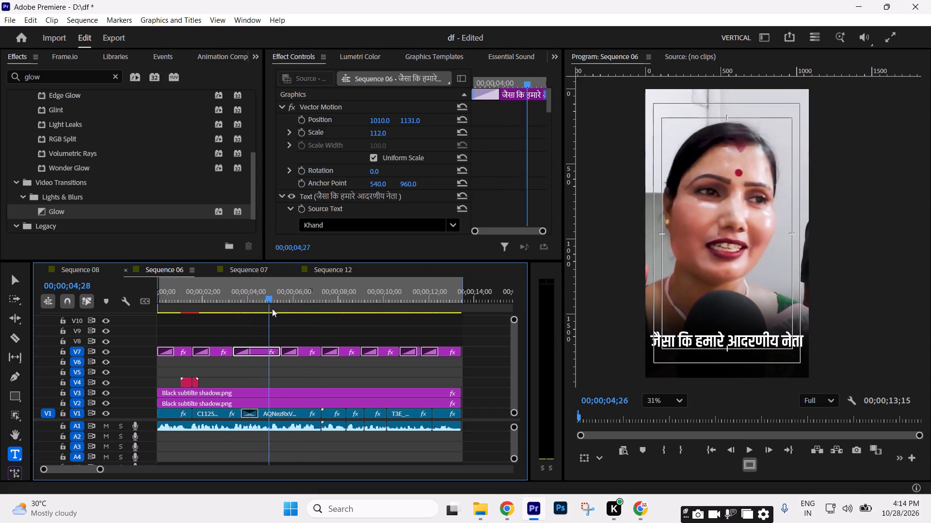
{"action": "left_click_drag", "start_coordinate": [272, 308], "coordinate": [281, 309]}
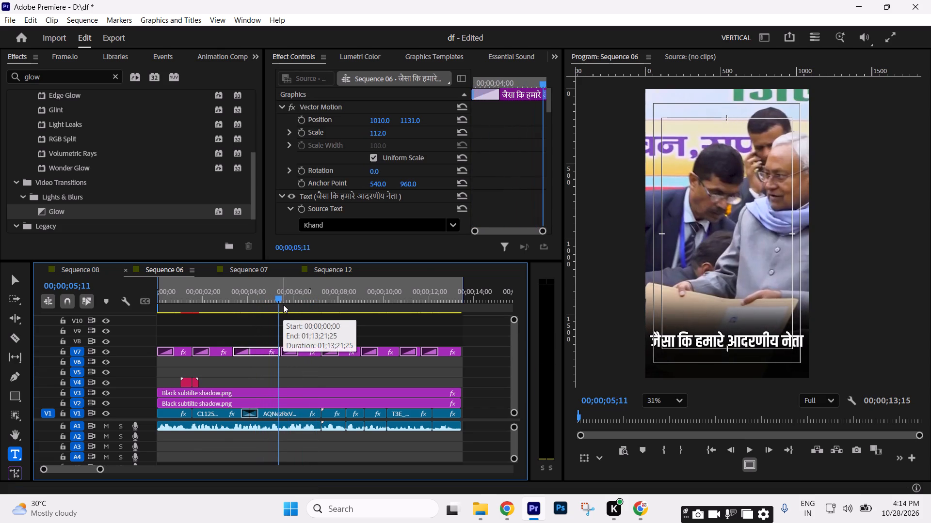
{"action": "key", "text": "Left"}
{"action": "key", "text": "Left"}
{"action": "key", "text": "Left"}
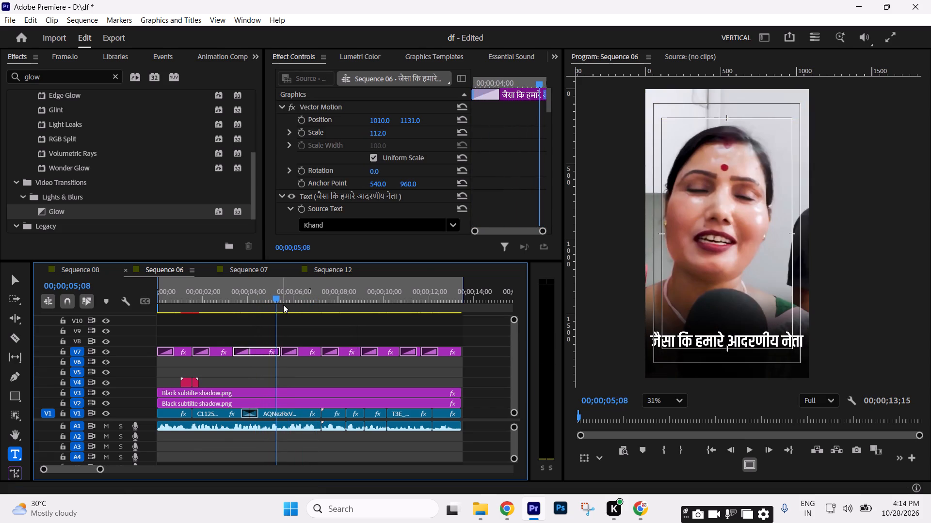
{"action": "key", "text": "c"}
{"action": "left_click", "coordinate": [277, 413]}
{"action": "key", "text": "v"}
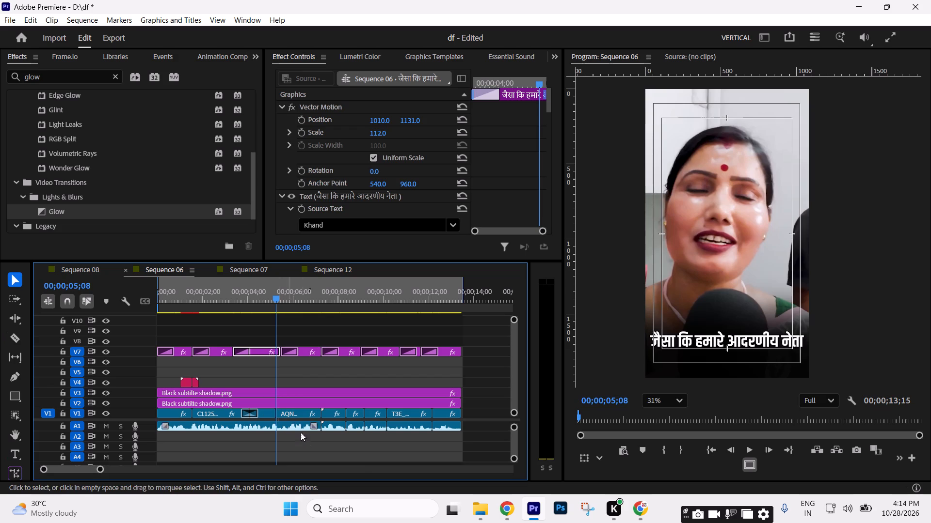
Move the light-leak clips and both shadow clips up one track, and apply the Light Leak transition to the V1 cut at 00;00;05;08.
{"action": "left_click", "coordinate": [114, 77]}
{"action": "scroll", "coordinate": [117, 178], "scroll_direction": "down", "scroll_amount": 4}
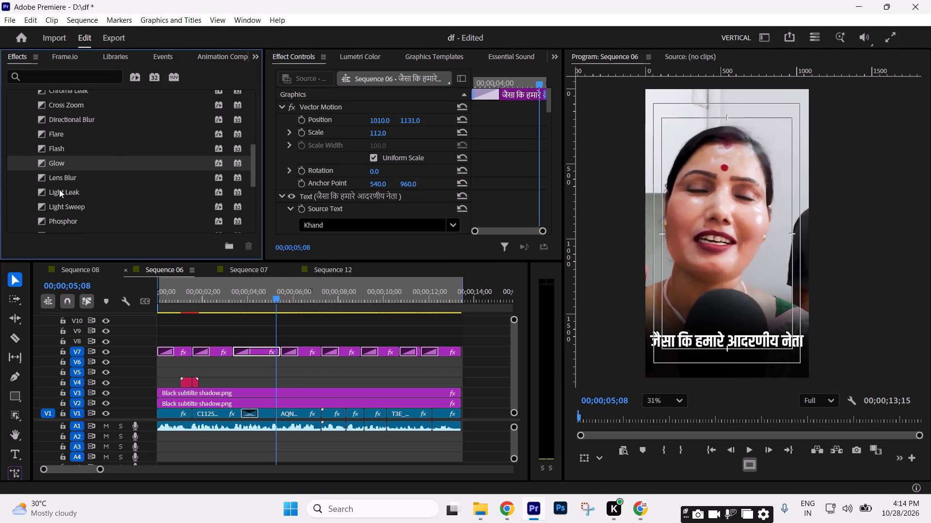
{"action": "left_click", "coordinate": [68, 193]}
{"action": "left_click_drag", "start_coordinate": [243, 375], "coordinate": [177, 399]}
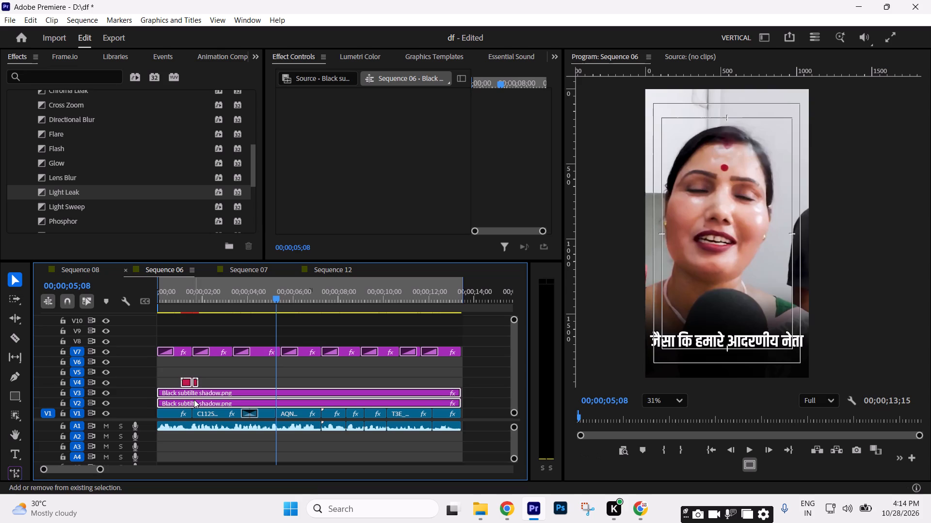
{"action": "left_click_drag", "start_coordinate": [194, 399], "coordinate": [193, 393], "text": "shift"}
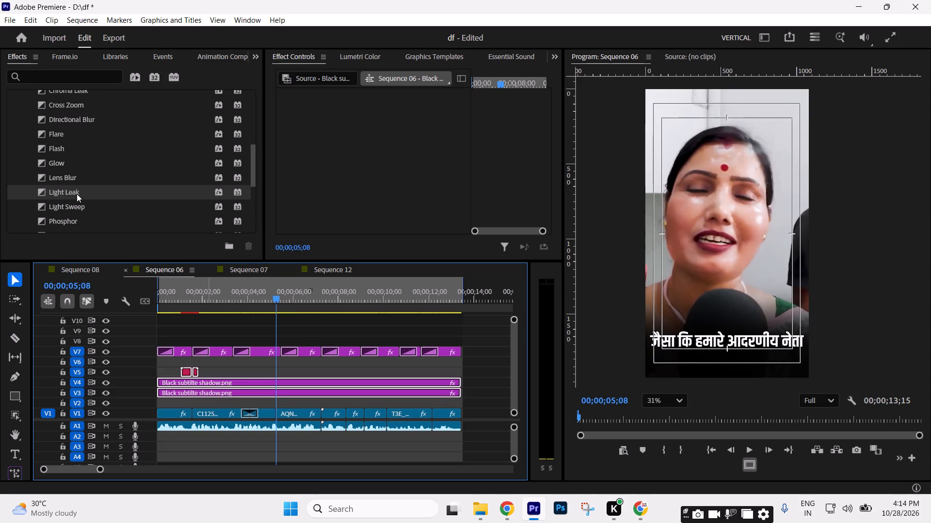
{"action": "left_click_drag", "start_coordinate": [77, 194], "coordinate": [276, 411]}
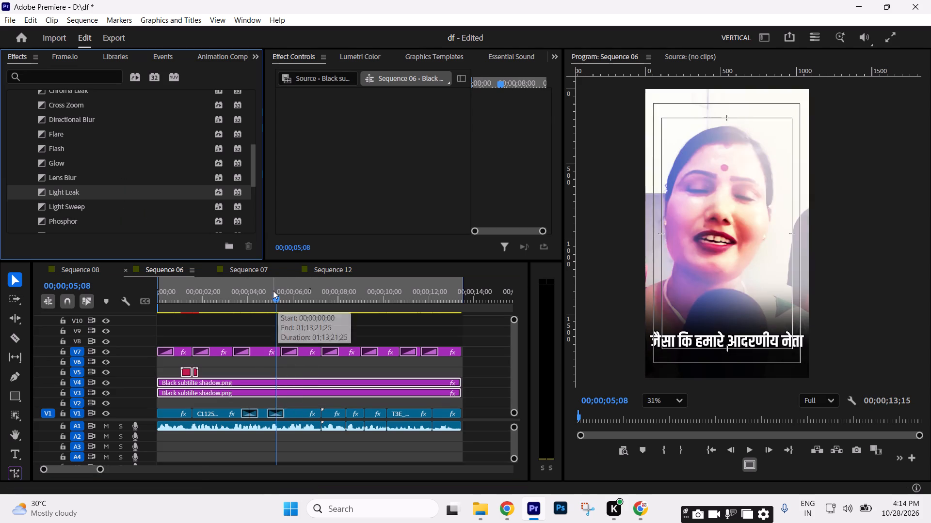
Play from just before the Light Leak transition through the "नीतिश कुमार जी ने किए हैं" caption and into the following shot.
{"action": "left_click_drag", "start_coordinate": [273, 291], "coordinate": [264, 290]}
{"action": "key", "text": "space"}
{"action": "key", "text": "space"}
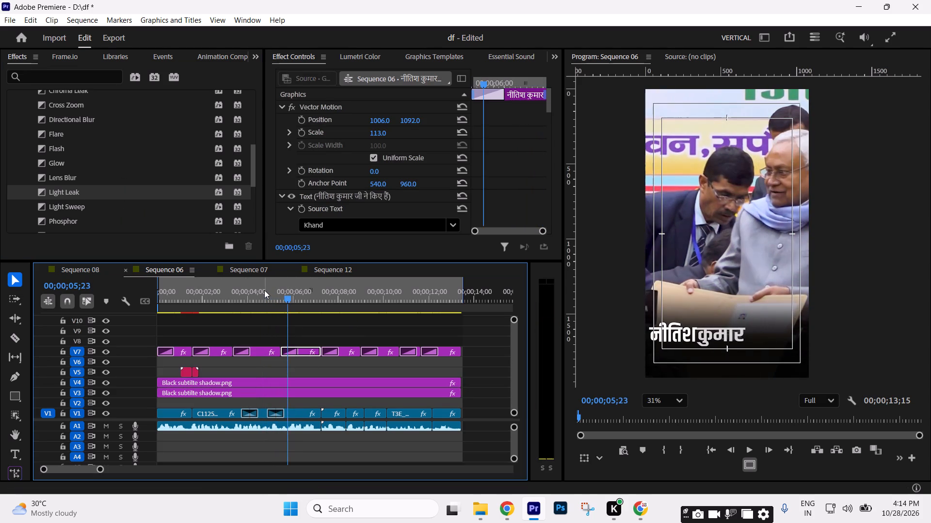
{"action": "key", "text": "space"}
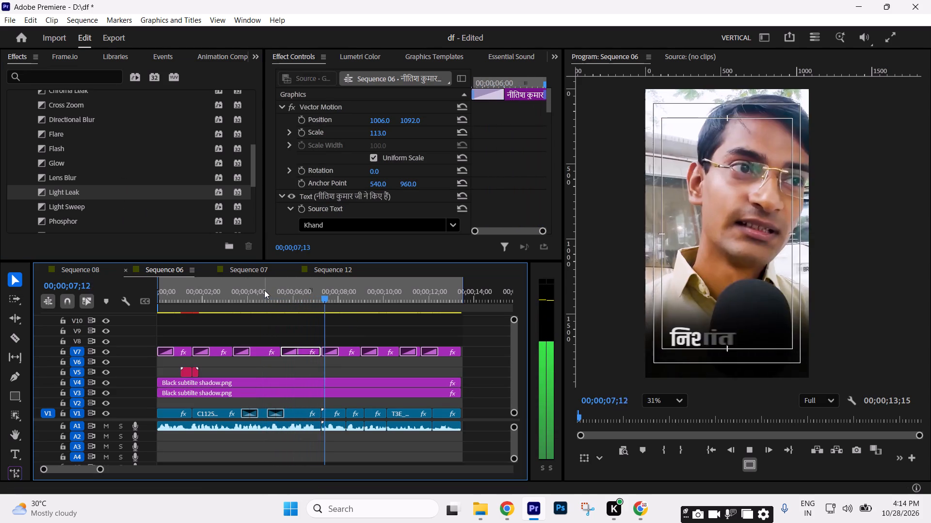
{"action": "key", "text": "space"}
Apply the Flare video transition to the V1 cut at the end of the "नीतिश कुमार जी ने किए हैं" caption.
{"action": "scroll", "coordinate": [122, 209], "scroll_direction": "up", "scroll_amount": 2}
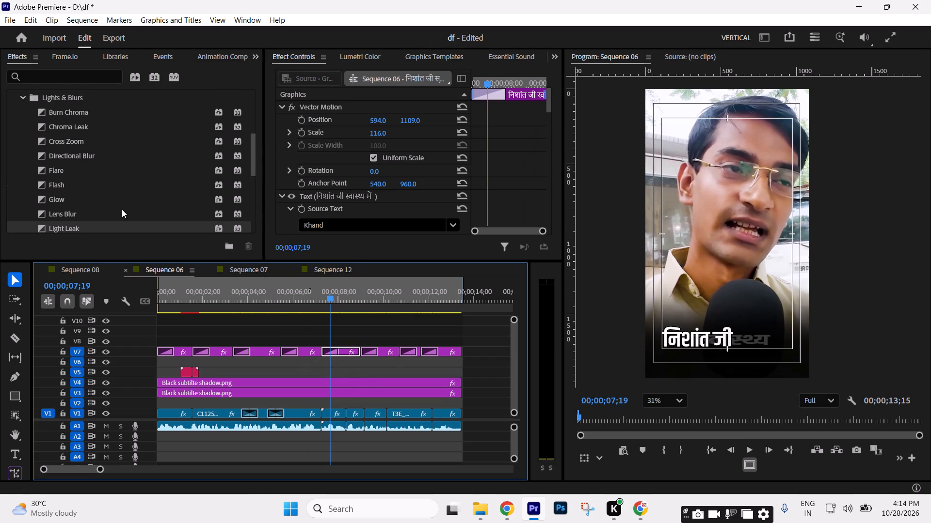
{"action": "scroll", "coordinate": [122, 209], "scroll_direction": "up", "scroll_amount": 2}
{"action": "scroll", "coordinate": [122, 209], "scroll_direction": "down", "scroll_amount": 2}
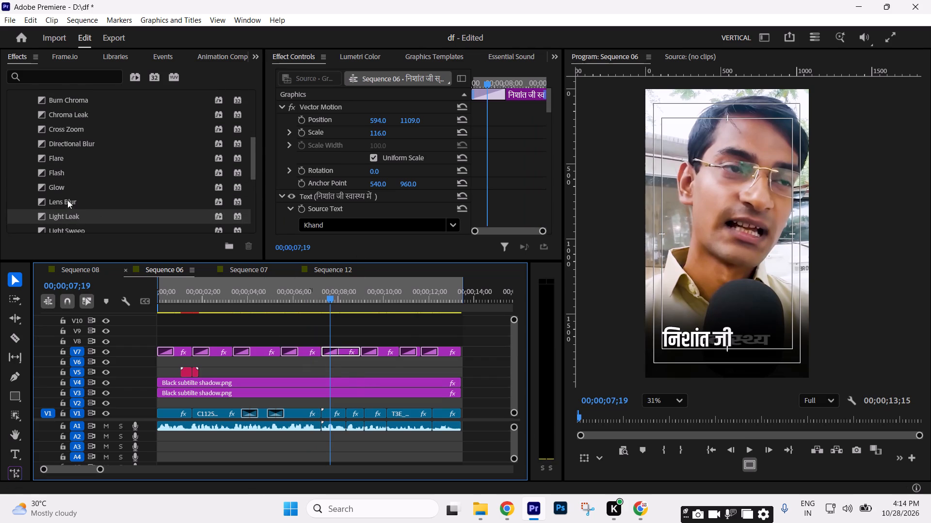
{"action": "left_click_drag", "start_coordinate": [56, 157], "coordinate": [322, 410]}
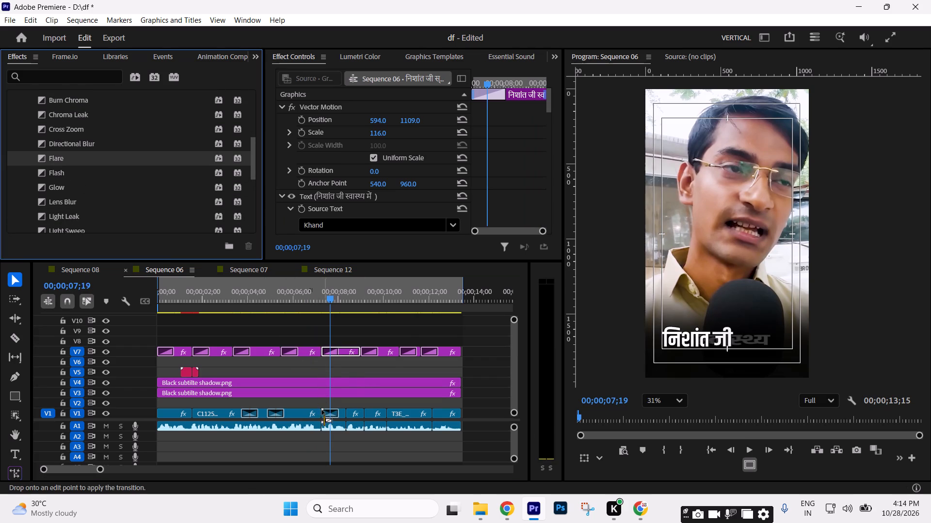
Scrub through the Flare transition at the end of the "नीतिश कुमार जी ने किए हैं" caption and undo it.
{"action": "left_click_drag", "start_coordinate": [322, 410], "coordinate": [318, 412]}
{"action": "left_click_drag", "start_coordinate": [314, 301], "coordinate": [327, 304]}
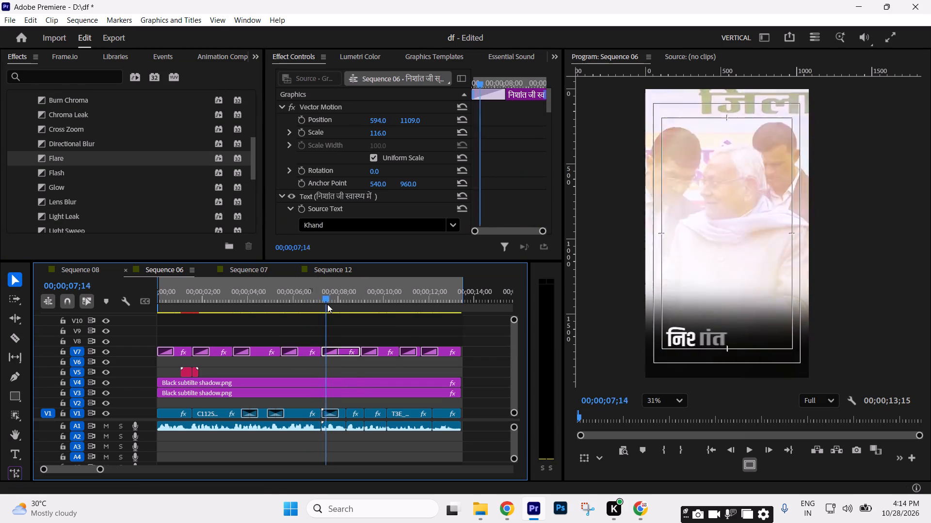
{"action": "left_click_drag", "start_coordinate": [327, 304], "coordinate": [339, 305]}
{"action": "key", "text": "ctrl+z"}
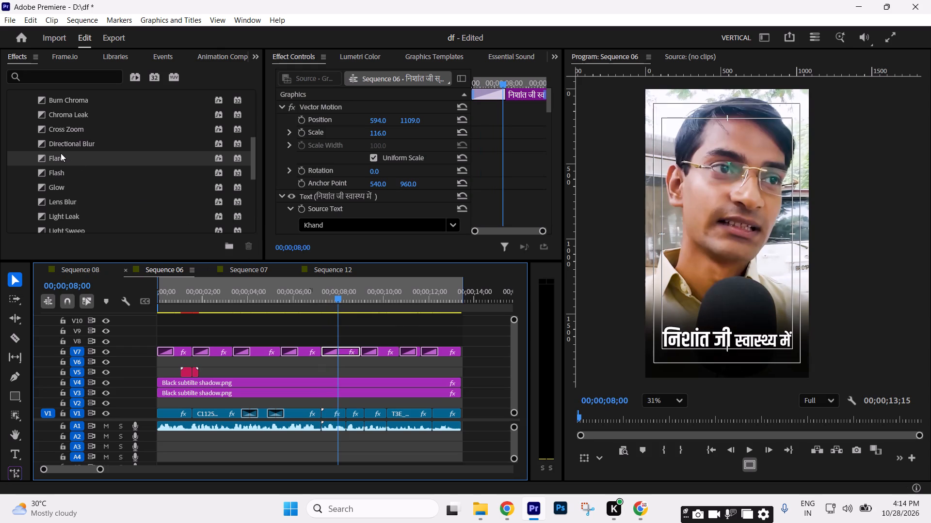
Apply the Light Sweep transition to the V1 cut ending the "नीतिश कुमार जी ने किए हैं" caption and centre it on the cut.
{"action": "scroll", "coordinate": [61, 153], "scroll_direction": "down", "scroll_amount": 3}
{"action": "left_click", "coordinate": [69, 179]}
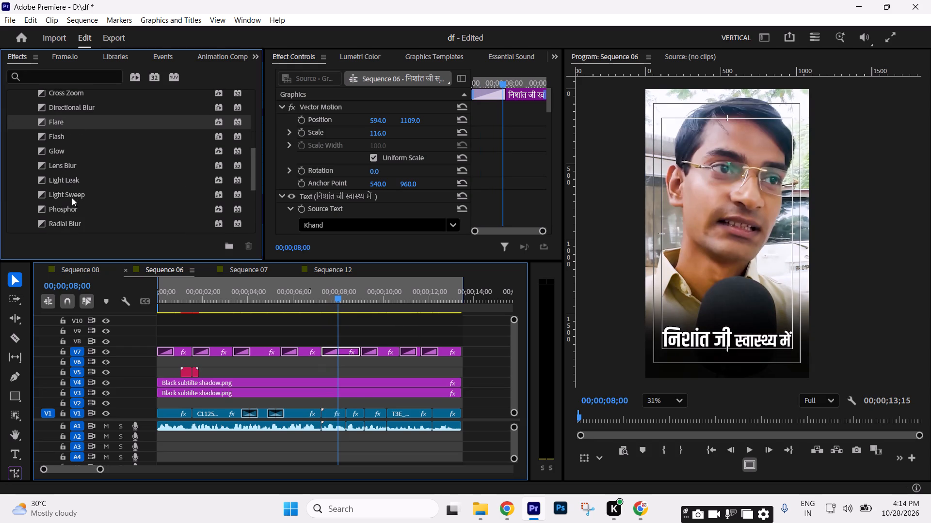
{"action": "left_click_drag", "start_coordinate": [73, 195], "coordinate": [324, 411]}
{"action": "left_click", "coordinate": [316, 308]}
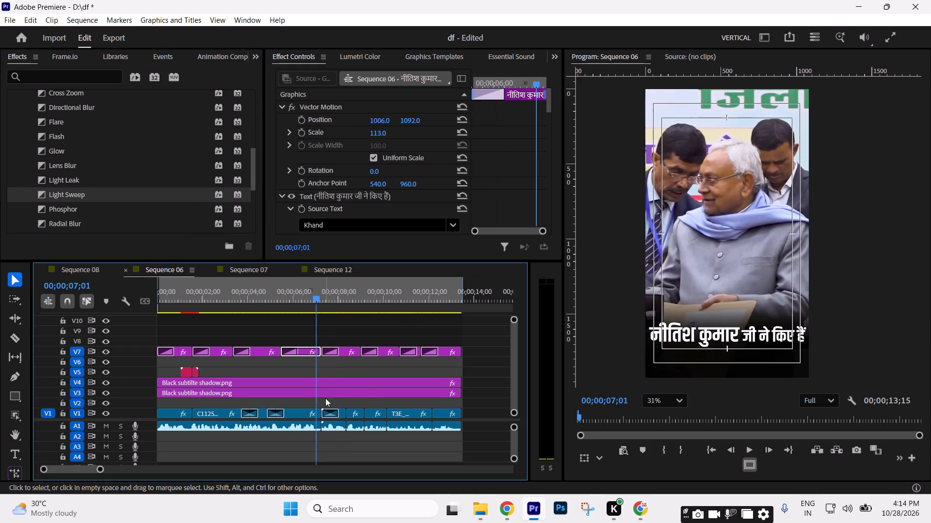
{"action": "left_click", "coordinate": [331, 411]}
{"action": "left_click_drag", "start_coordinate": [406, 131], "coordinate": [406, 146]}
Play from just before the Light Sweep transition through to the start of the "स्वास्थ्य मंत्री कोई आया ही नहीं" caption.
{"action": "key", "text": "space"}
{"action": "key", "text": "space"}
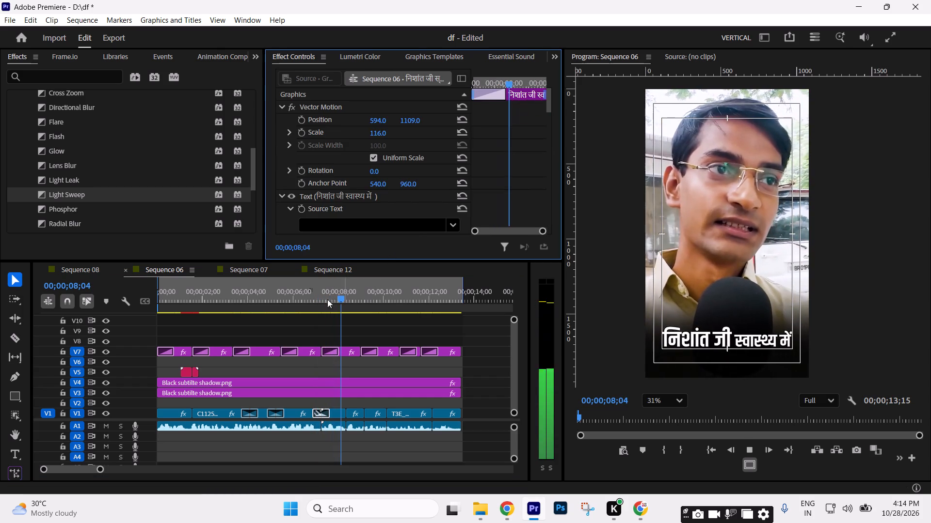
{"action": "left_click_drag", "start_coordinate": [316, 304], "coordinate": [311, 304]}
{"action": "key", "text": "space"}
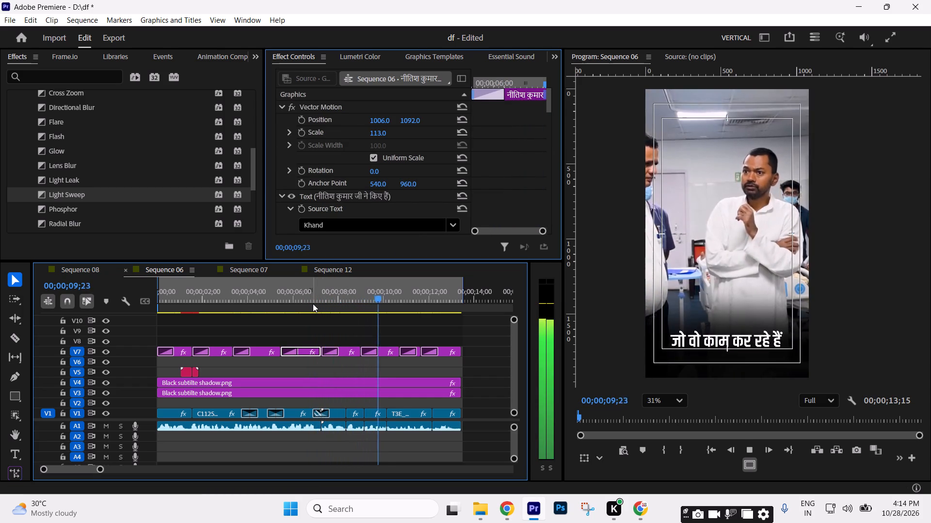
{"action": "key", "text": "space"}
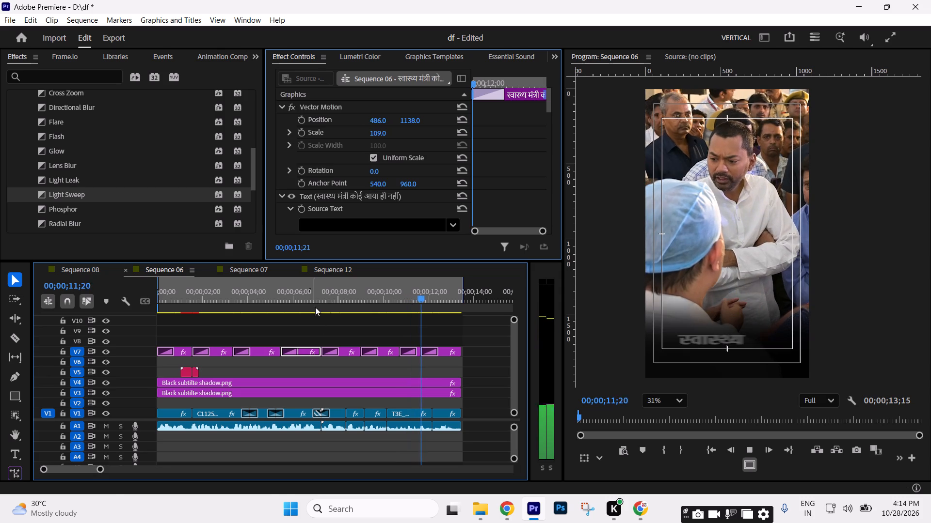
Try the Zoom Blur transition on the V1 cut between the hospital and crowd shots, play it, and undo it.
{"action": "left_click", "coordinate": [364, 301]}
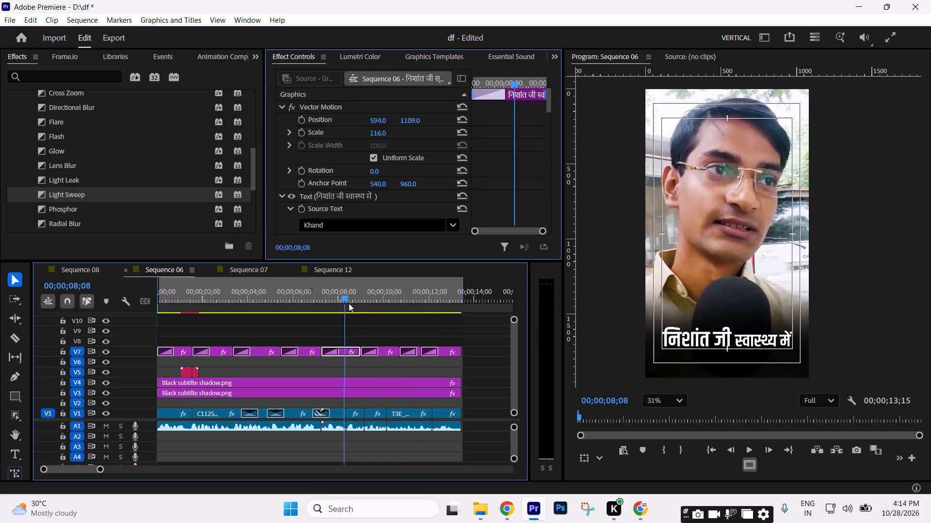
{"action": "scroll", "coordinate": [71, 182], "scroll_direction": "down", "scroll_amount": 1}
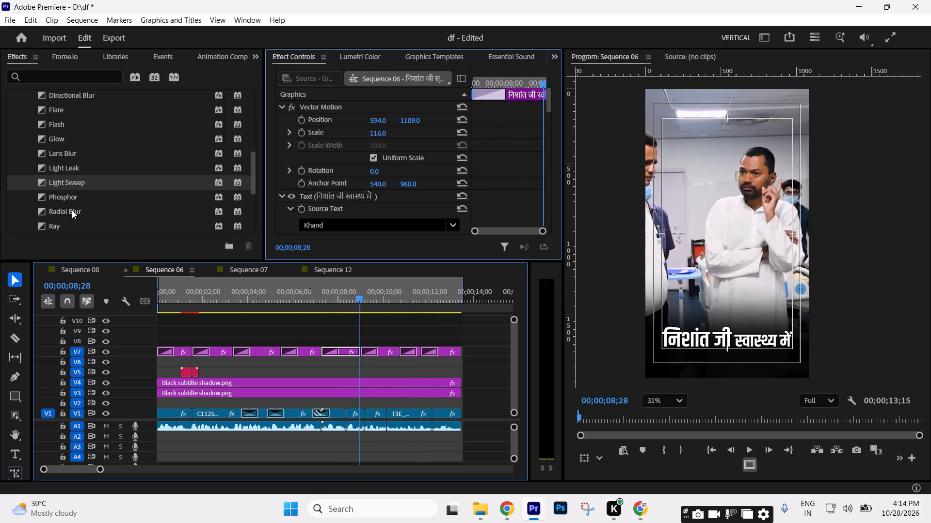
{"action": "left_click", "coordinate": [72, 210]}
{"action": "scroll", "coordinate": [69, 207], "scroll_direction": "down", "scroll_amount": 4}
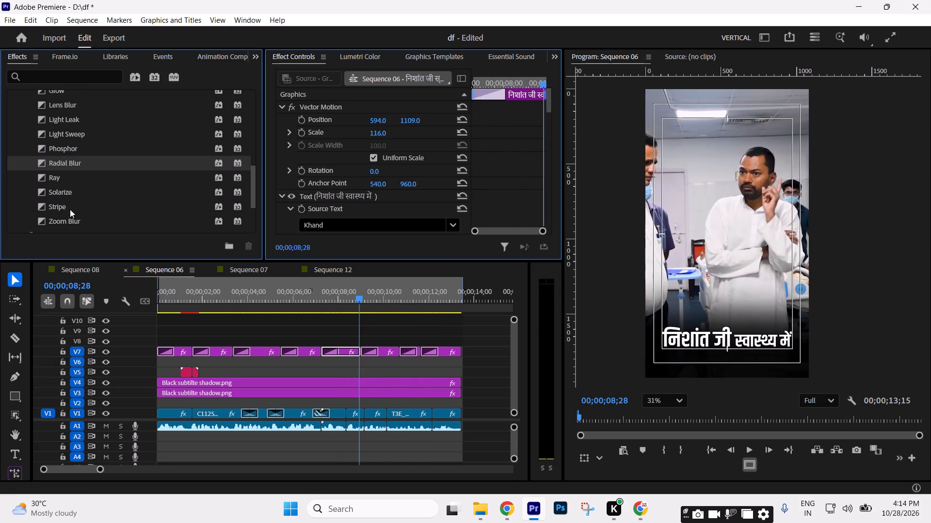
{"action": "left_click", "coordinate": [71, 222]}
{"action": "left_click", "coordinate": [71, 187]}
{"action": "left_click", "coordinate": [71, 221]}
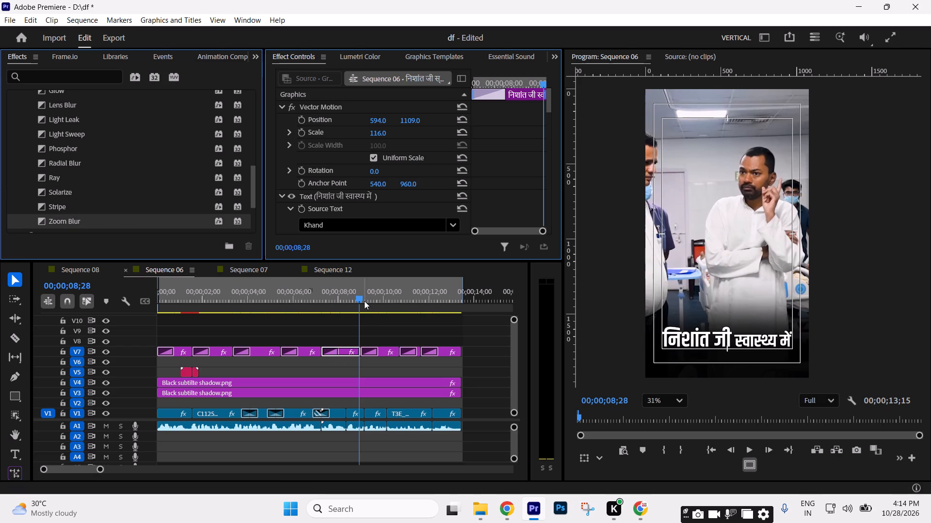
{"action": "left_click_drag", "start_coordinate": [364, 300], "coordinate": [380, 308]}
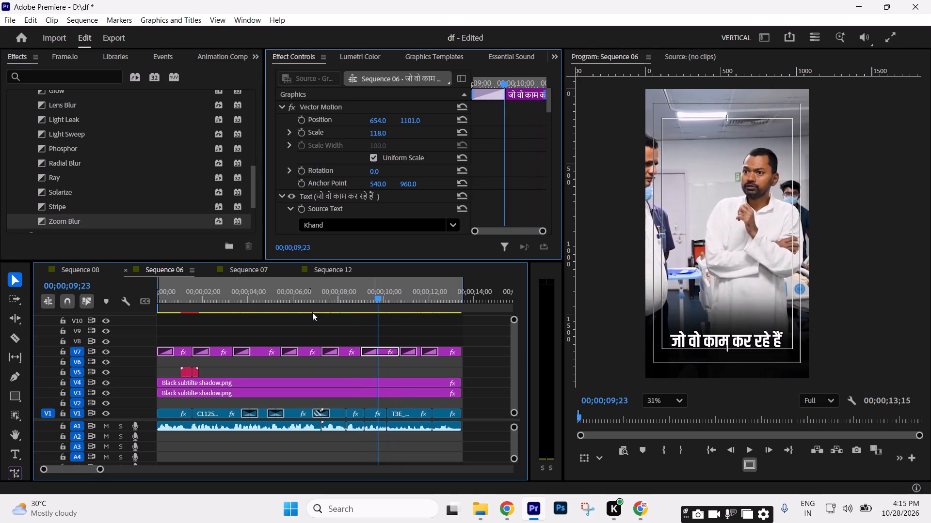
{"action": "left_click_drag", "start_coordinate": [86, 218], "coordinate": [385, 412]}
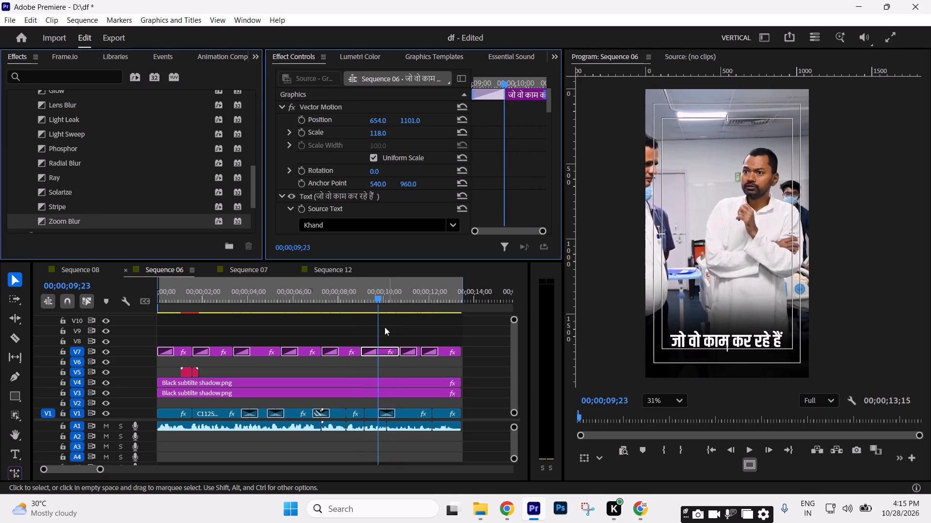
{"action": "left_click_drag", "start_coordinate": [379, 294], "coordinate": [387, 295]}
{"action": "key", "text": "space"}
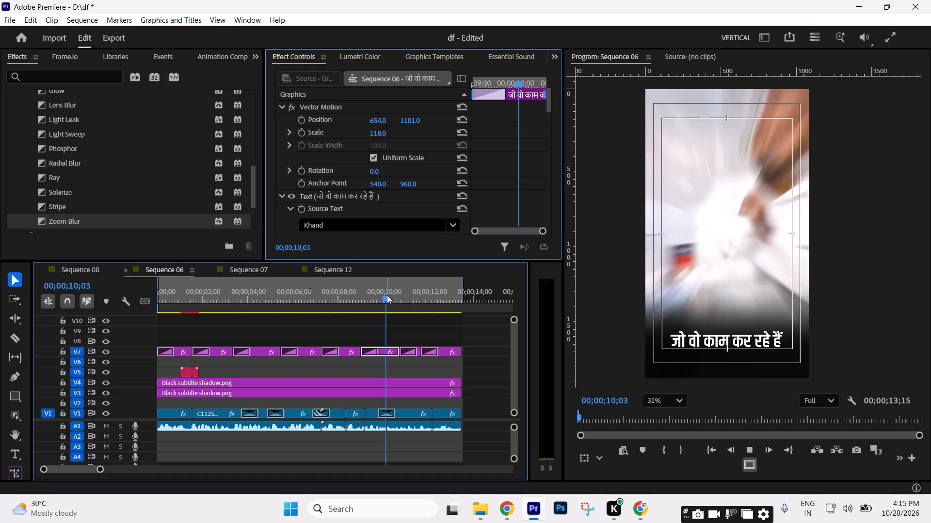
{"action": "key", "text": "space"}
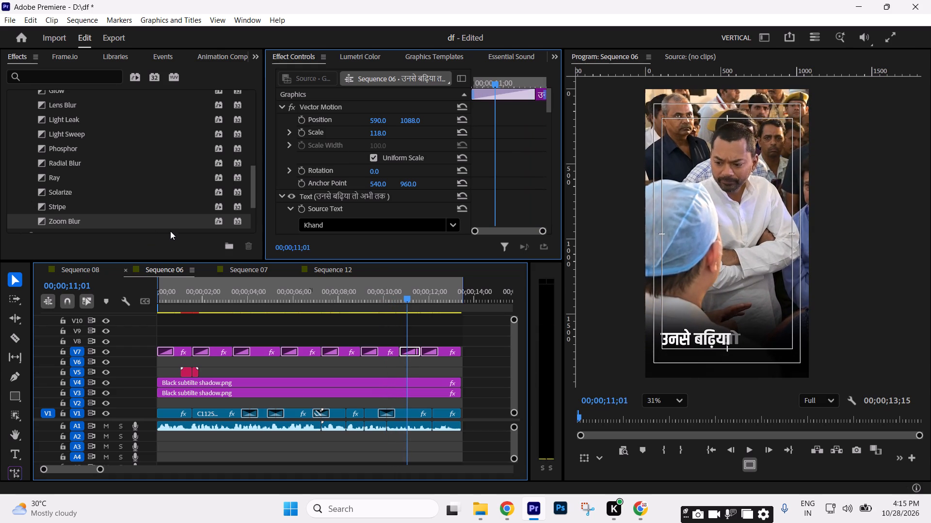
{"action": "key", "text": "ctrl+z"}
Apply the Glow transition to the V1 cut between the hospital and crowd shots, during the "जो वो काम कर रहे हैं" caption.
{"action": "scroll", "coordinate": [102, 190], "scroll_direction": "up", "scroll_amount": 7}
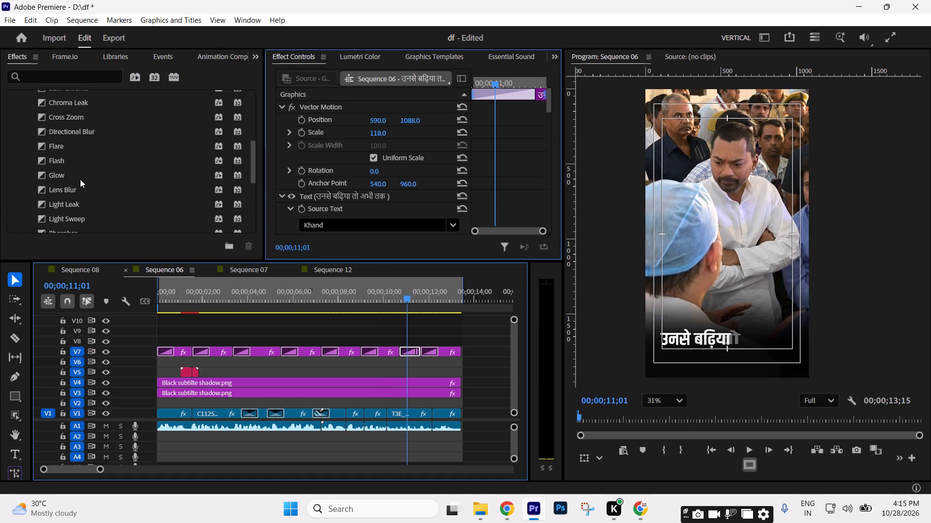
{"action": "scroll", "coordinate": [80, 179], "scroll_direction": "up", "scroll_amount": 1}
{"action": "left_click", "coordinate": [66, 171]}
{"action": "left_click_drag", "start_coordinate": [62, 189], "coordinate": [388, 410]}
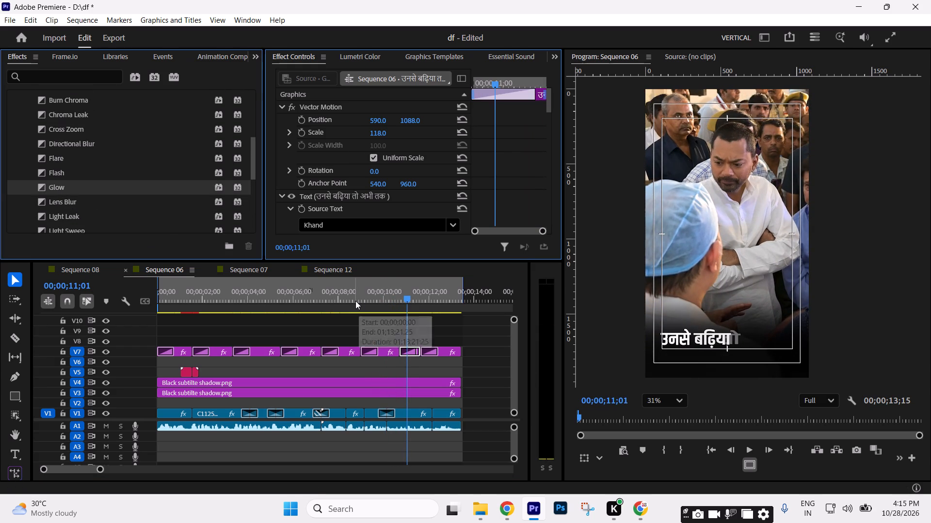
Copy both light-leak clips along V5 so they cover the V1 cut into the hospital shot, during the "निशांत जी स्वास्थ्य में" caption.
{"action": "left_click_drag", "start_coordinate": [355, 301], "coordinate": [345, 303]}
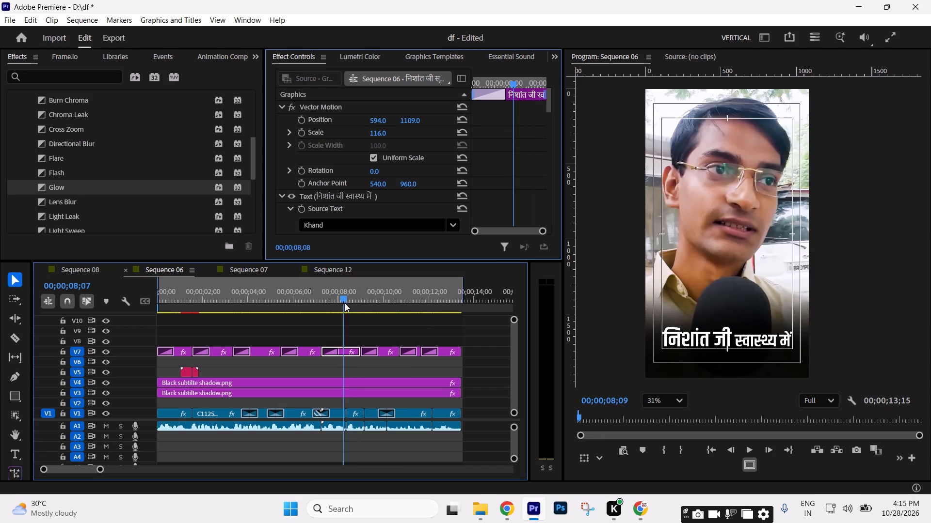
{"action": "left_click_drag", "start_coordinate": [345, 303], "coordinate": [363, 308]}
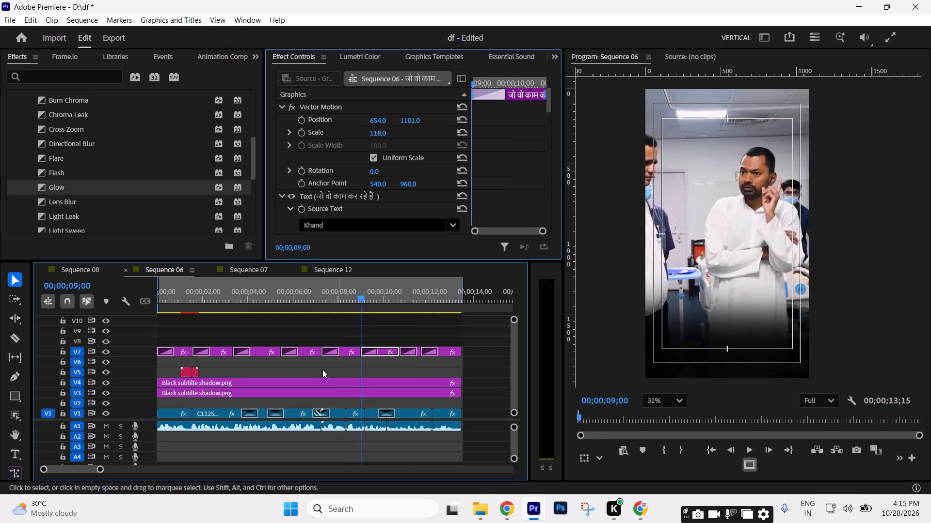
{"action": "left_click_drag", "start_coordinate": [227, 367], "coordinate": [186, 372]}
{"action": "left_click_drag", "start_coordinate": [186, 372], "coordinate": [193, 372], "text": "alt"}
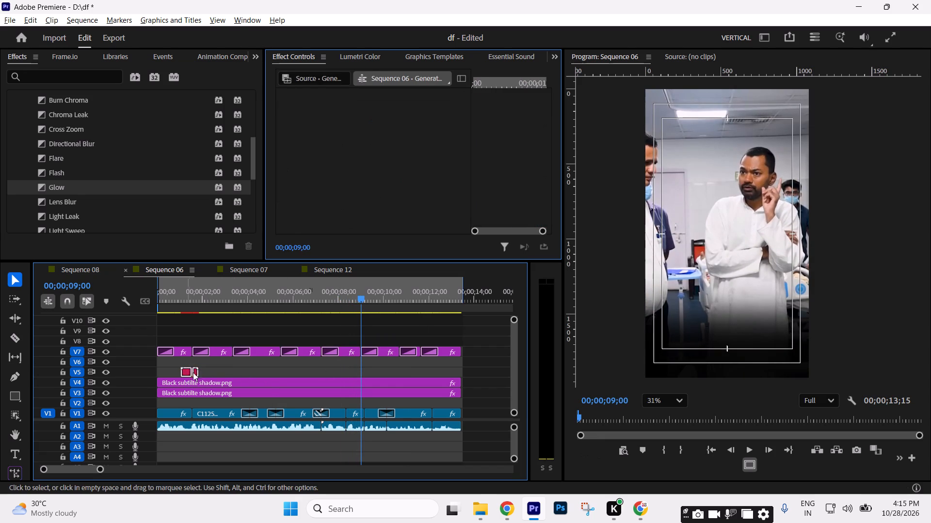
{"action": "left_click_drag", "start_coordinate": [193, 372], "coordinate": [341, 373], "text": "alt"}
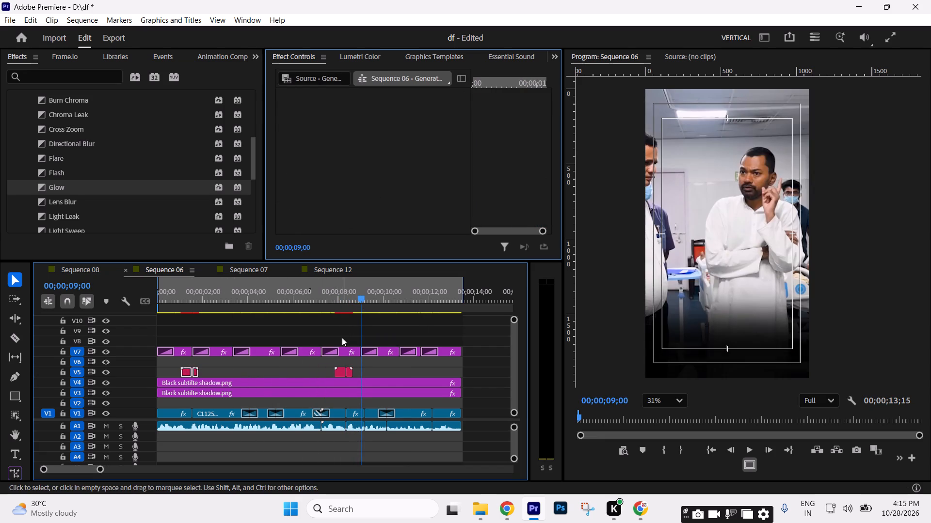
Play the copied light leak and the Glow transition, continuing to the end of the "स्वास्थ्य मंत्री कोई आया ही नहीं" caption.
{"action": "left_click", "coordinate": [332, 306]}
{"action": "key", "text": "space"}
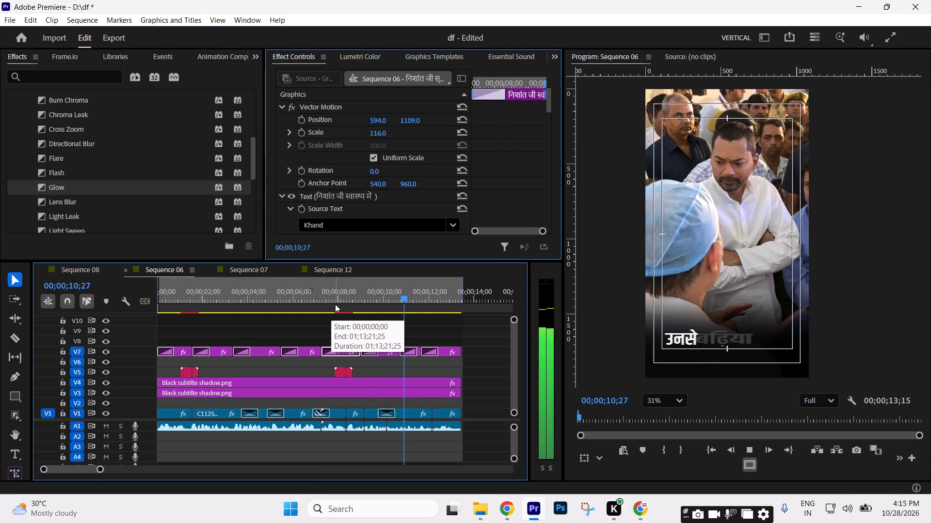
{"action": "left_click", "coordinate": [372, 305]}
{"action": "key", "text": "space"}
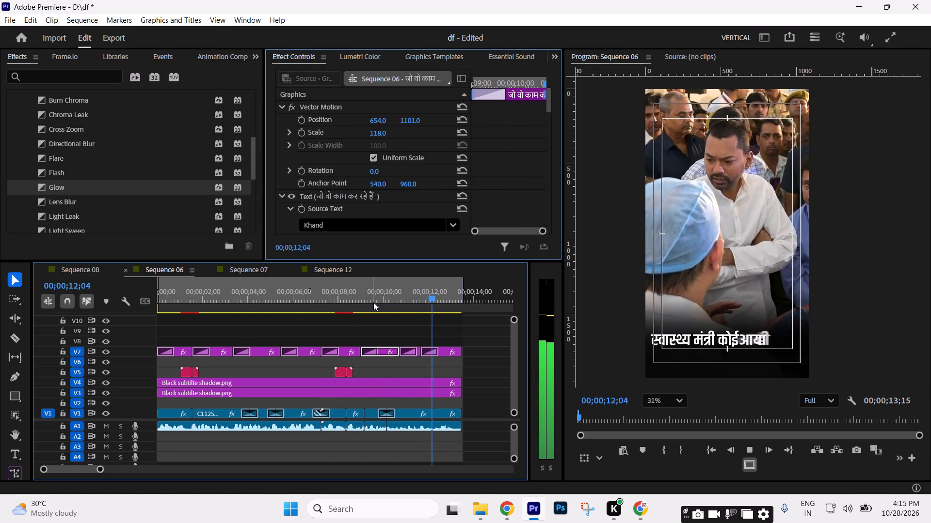
{"action": "key", "text": "space"}
{"action": "key", "text": "space"}
{"action": "key", "text": "space"}
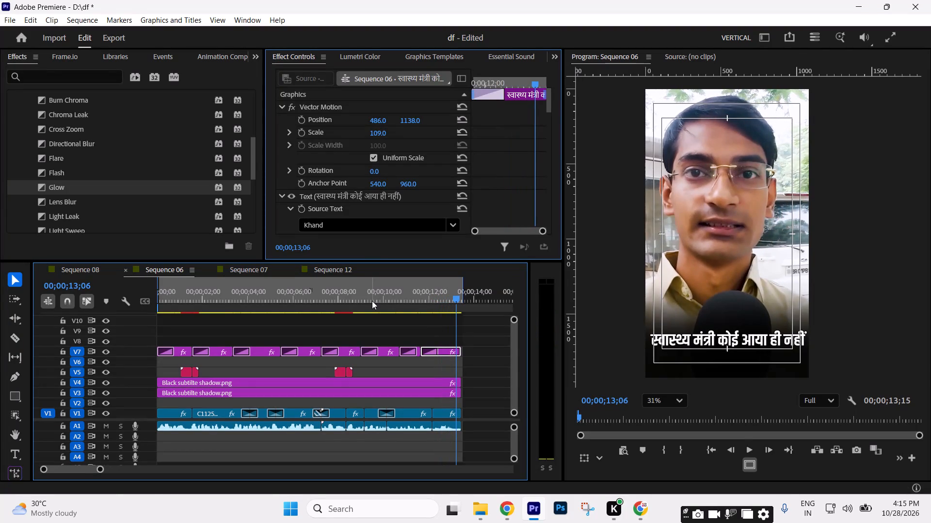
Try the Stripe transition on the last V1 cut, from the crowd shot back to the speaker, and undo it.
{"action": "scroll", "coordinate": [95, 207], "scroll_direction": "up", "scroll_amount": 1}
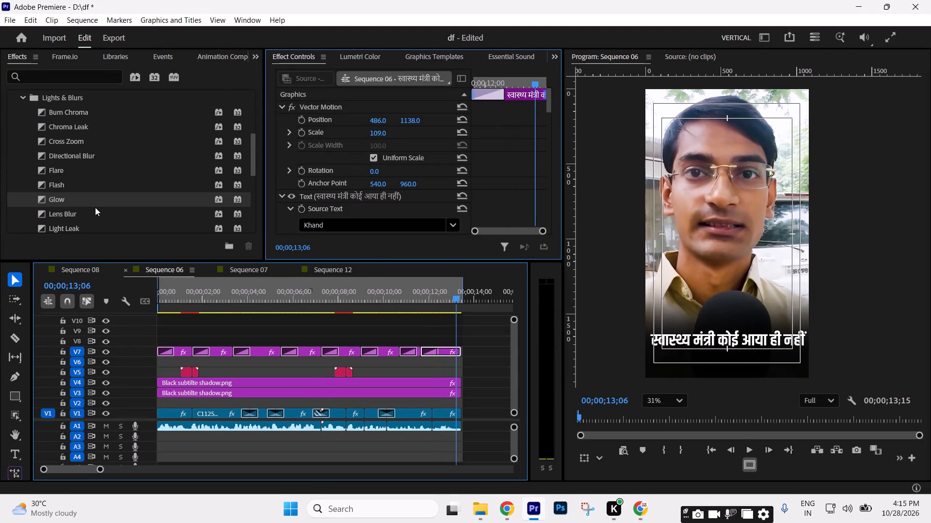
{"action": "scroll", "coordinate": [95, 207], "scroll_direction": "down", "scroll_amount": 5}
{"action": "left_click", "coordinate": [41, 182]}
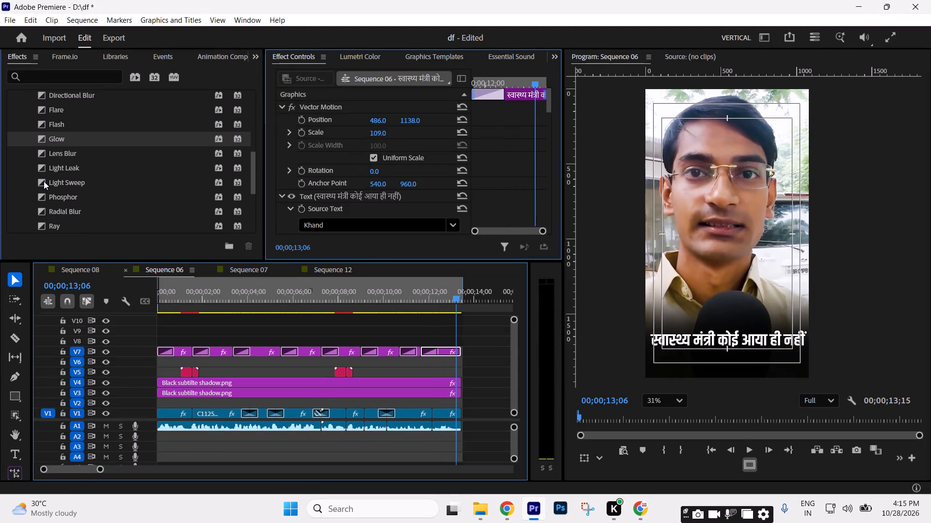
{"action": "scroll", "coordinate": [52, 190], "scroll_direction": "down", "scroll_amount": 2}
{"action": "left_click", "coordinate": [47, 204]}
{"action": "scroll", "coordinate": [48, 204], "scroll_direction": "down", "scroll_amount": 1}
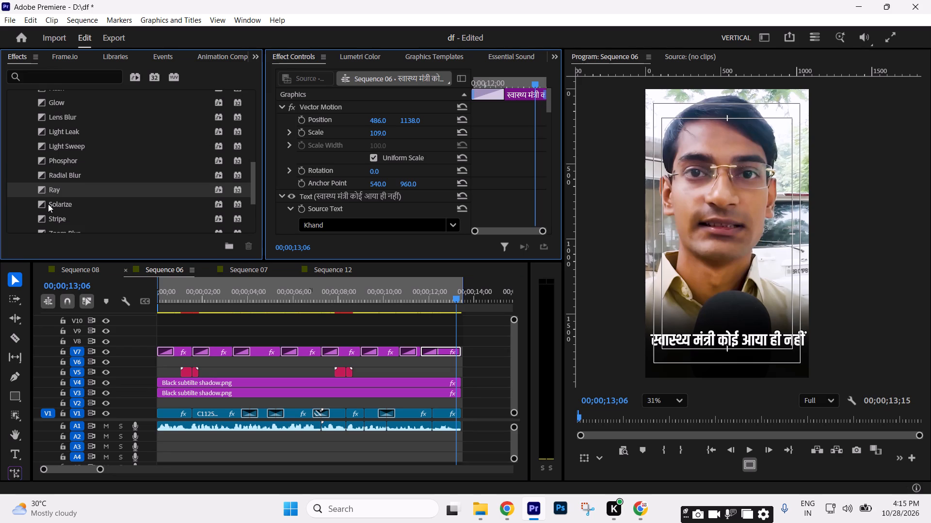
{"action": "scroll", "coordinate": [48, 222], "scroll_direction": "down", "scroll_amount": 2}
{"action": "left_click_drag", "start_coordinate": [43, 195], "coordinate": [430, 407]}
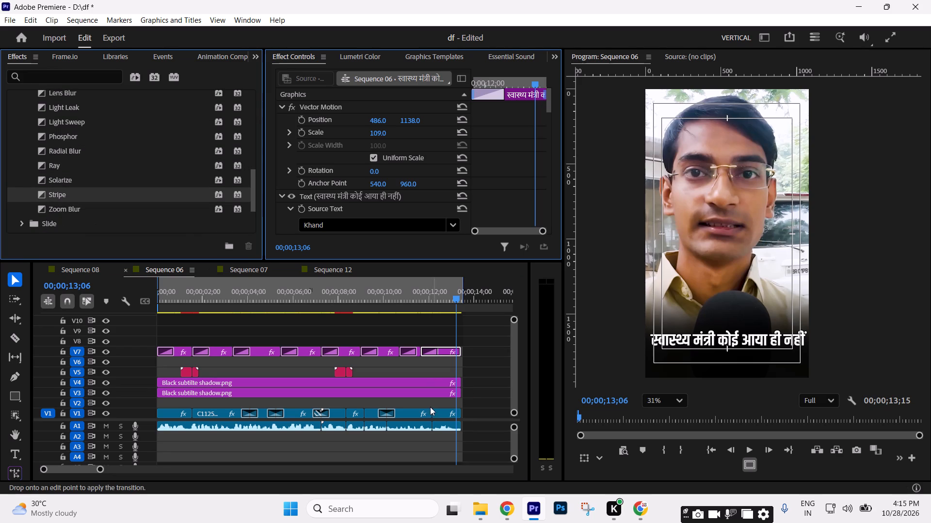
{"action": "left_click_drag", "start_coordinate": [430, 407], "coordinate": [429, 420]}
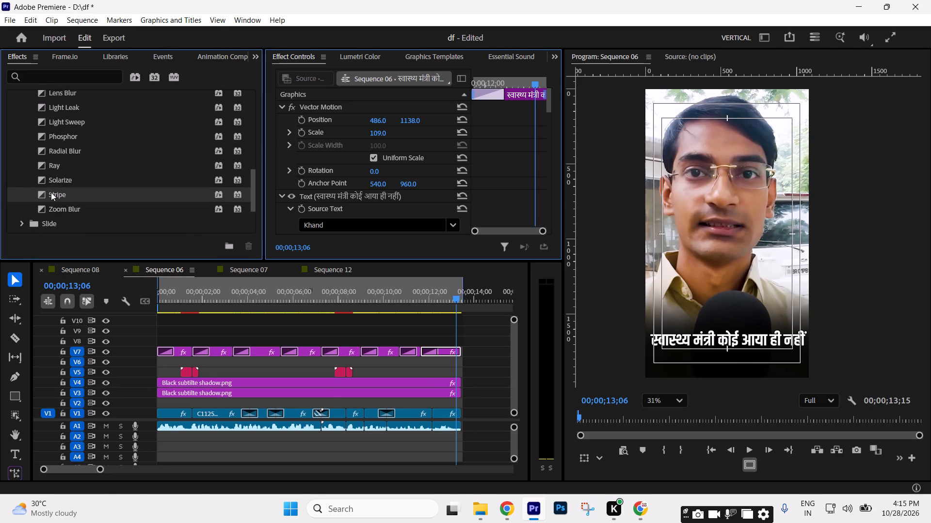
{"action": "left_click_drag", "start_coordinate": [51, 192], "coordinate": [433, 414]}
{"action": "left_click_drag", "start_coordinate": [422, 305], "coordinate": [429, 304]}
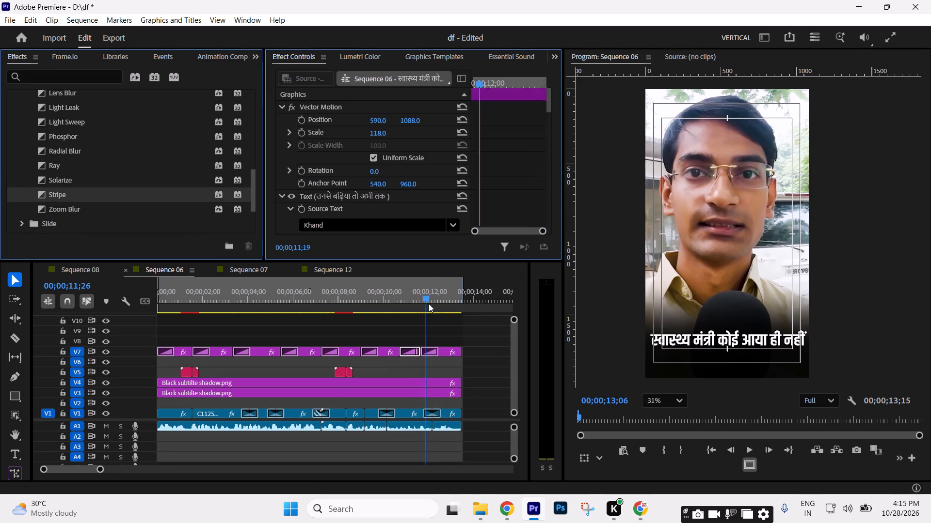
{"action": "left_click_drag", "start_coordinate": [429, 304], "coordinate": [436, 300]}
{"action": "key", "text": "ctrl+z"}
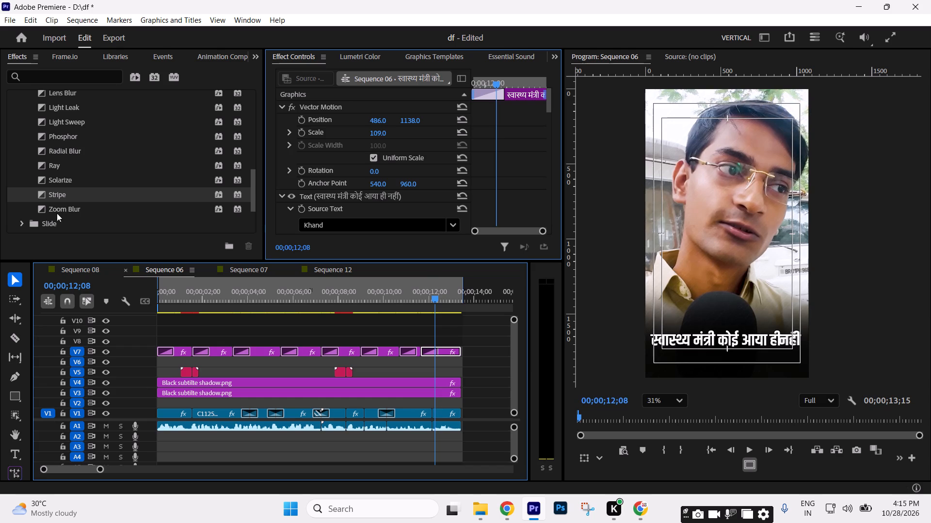
Apply the Flare transition to the last V1 cut, from the crowd shot back to the speaker, and play it through.
{"action": "scroll", "coordinate": [61, 207], "scroll_direction": "up", "scroll_amount": 9}
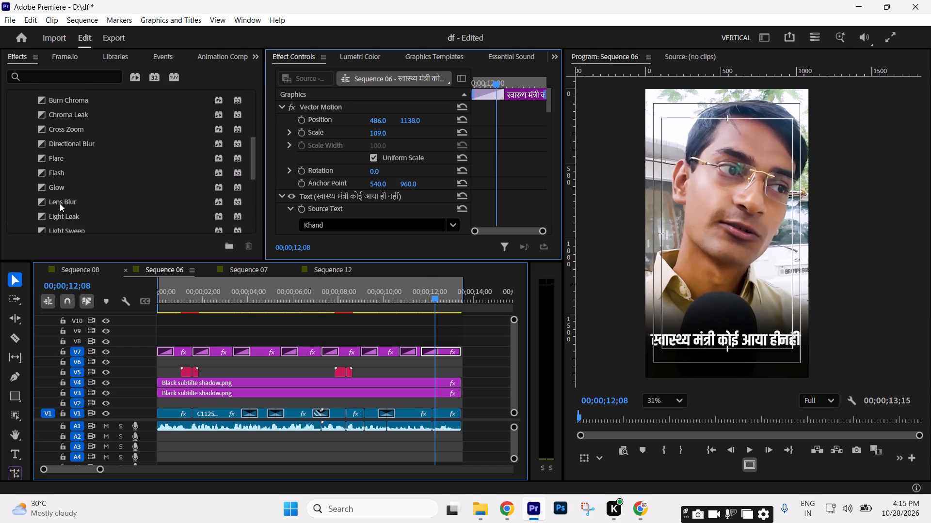
{"action": "left_click_drag", "start_coordinate": [57, 156], "coordinate": [433, 412]}
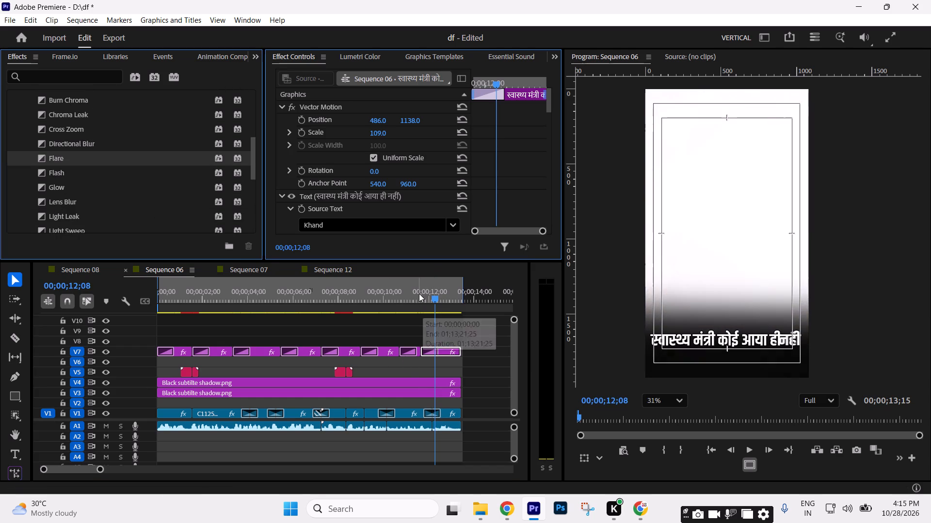
{"action": "left_click_drag", "start_coordinate": [419, 293], "coordinate": [426, 293]}
{"action": "key", "text": "space"}
{"action": "key", "text": "space"}
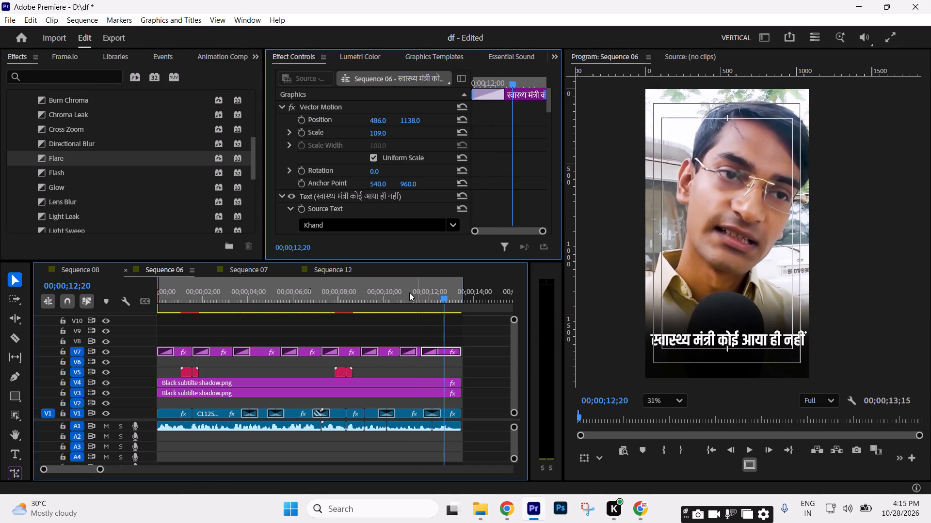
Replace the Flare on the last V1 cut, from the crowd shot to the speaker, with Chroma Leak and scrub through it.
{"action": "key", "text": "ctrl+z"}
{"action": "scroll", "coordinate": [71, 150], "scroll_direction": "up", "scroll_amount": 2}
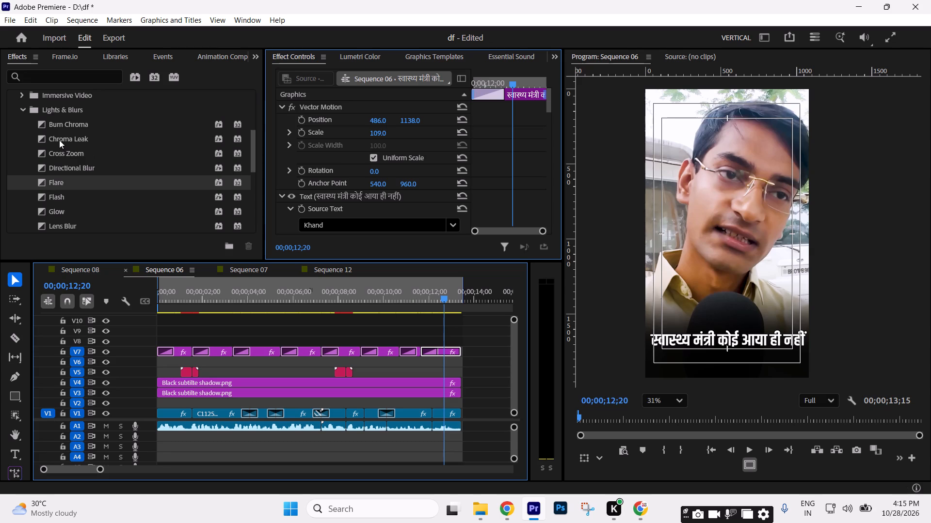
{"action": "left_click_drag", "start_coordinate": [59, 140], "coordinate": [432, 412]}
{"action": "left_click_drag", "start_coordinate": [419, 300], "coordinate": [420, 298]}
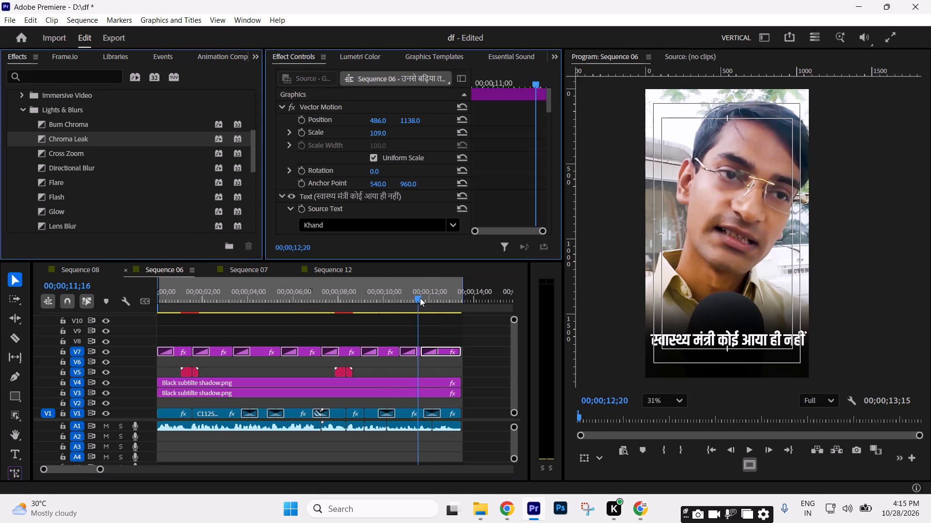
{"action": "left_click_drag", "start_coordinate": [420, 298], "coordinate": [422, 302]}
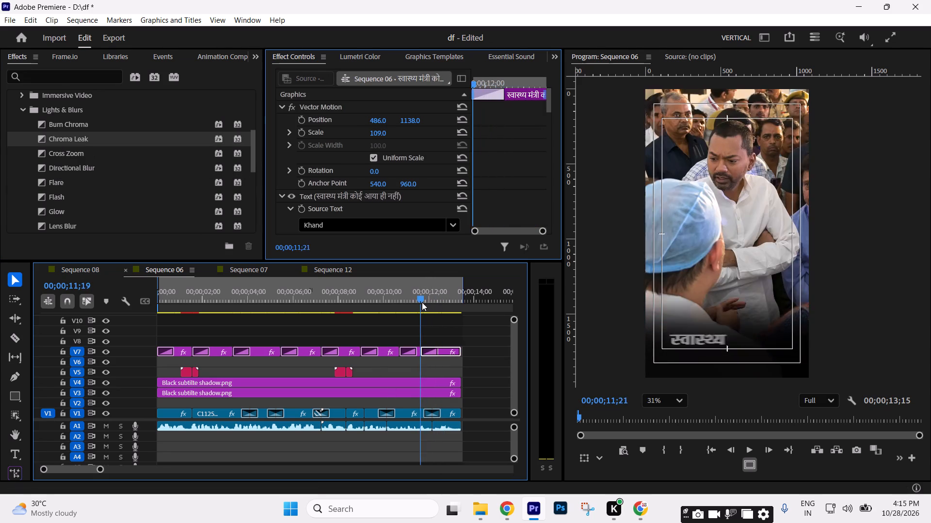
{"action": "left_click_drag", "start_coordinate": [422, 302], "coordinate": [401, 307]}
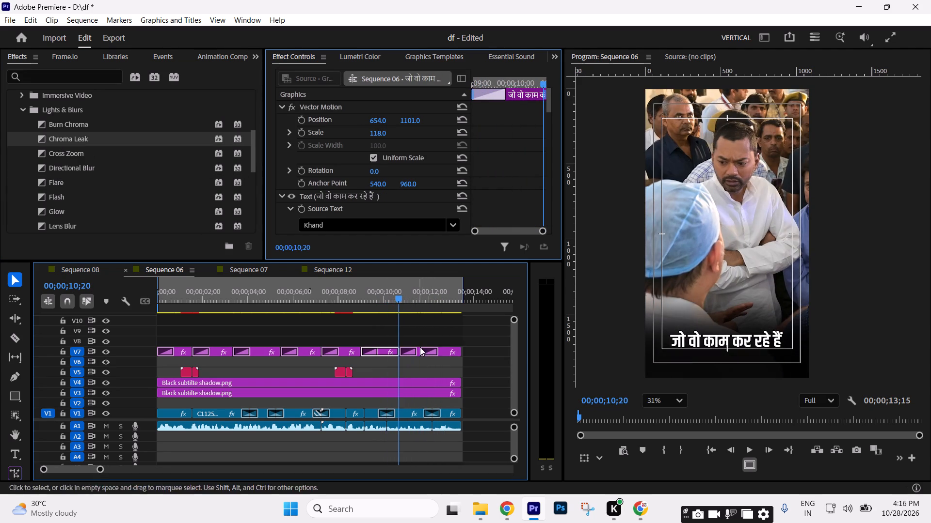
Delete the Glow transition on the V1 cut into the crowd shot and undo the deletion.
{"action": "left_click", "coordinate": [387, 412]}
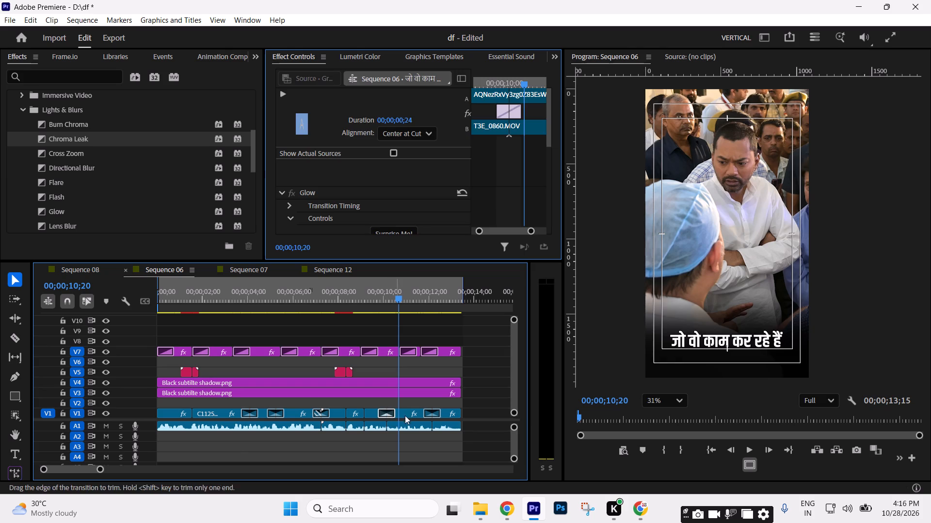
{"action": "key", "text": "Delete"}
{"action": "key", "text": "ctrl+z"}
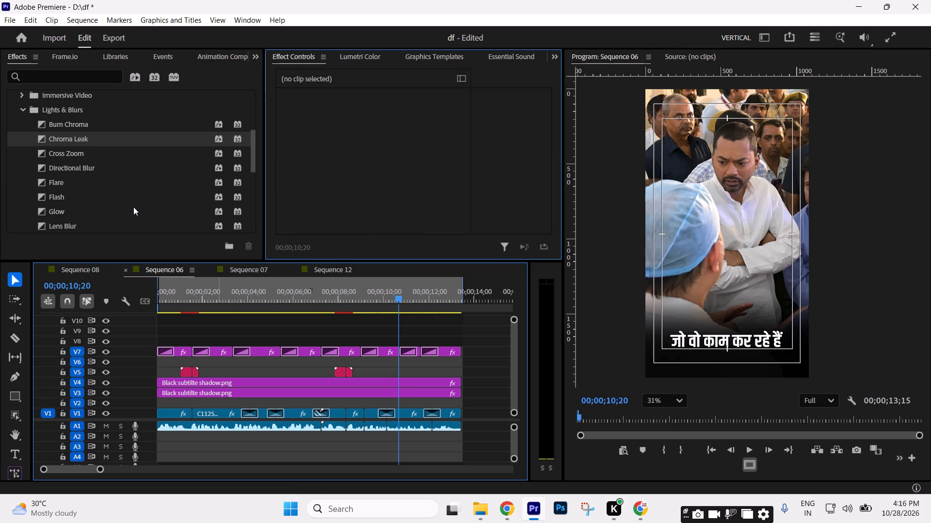
Undo the Chroma Leak, apply Burn Chroma to the last V1 cut instead, and play through to the end.
{"action": "key", "text": "ctrl+z"}
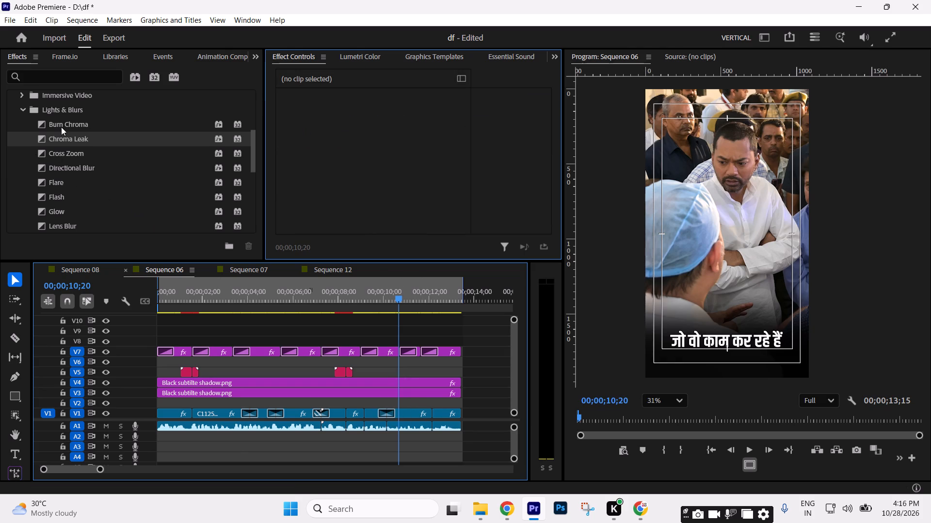
{"action": "left_click", "coordinate": [61, 127]}
{"action": "left_click_drag", "start_coordinate": [96, 127], "coordinate": [433, 409]}
{"action": "key", "text": "space"}
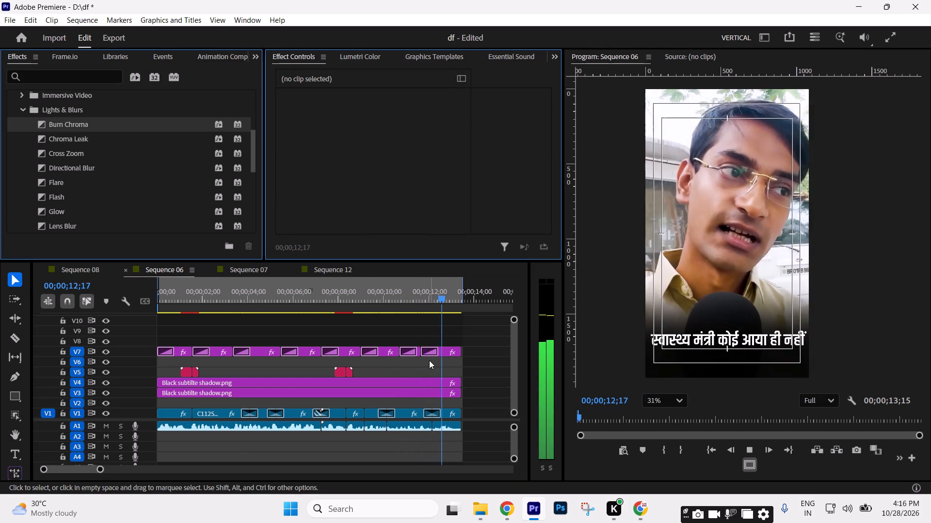
{"action": "key", "text": "space"}
{"action": "left_click", "coordinate": [422, 298]}
{"action": "key", "text": "space"}
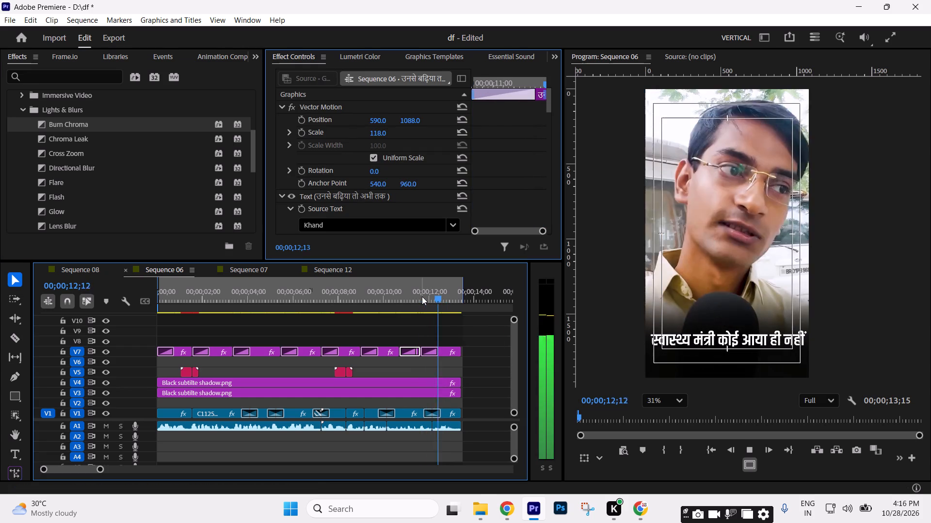
{"action": "key", "text": "space"}
{"action": "key", "text": "space"}
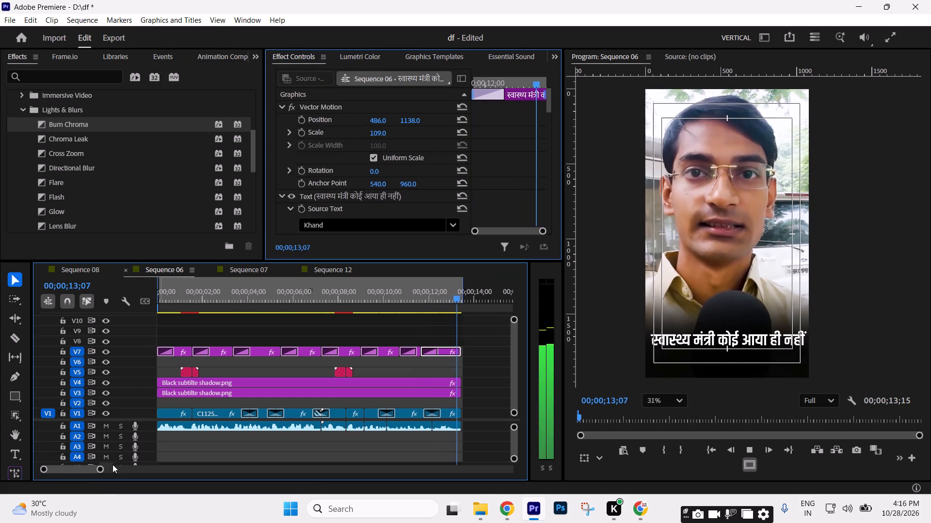
{"action": "key", "text": "space"}
{"action": "left_click_drag", "start_coordinate": [104, 468], "coordinate": [82, 466]}
{"action": "key", "text": "space"}
{"action": "key", "text": "space"}
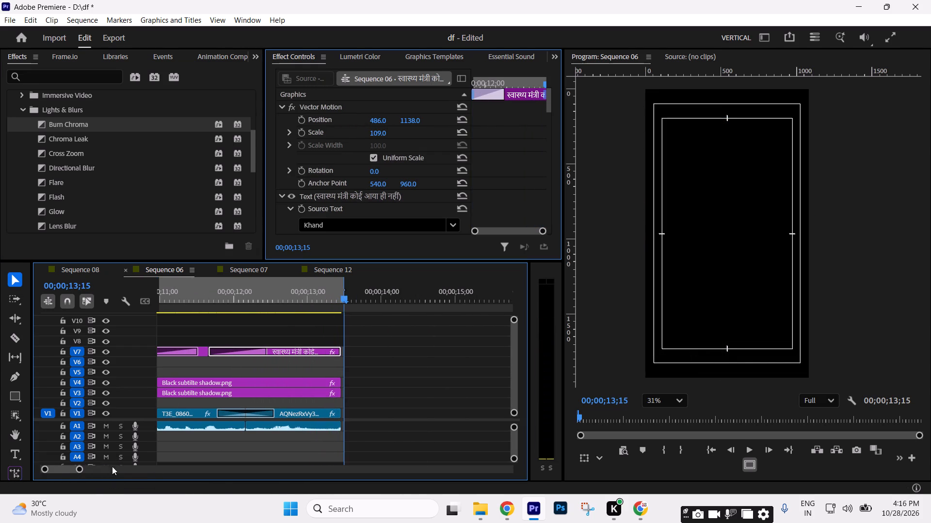
{"action": "left_click", "coordinate": [318, 295]}
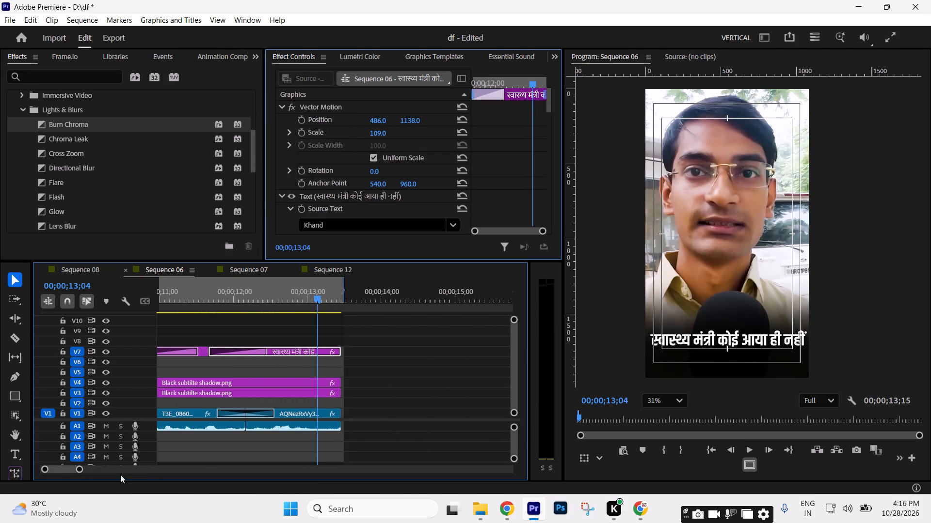
Play Sequence 06 from the start through the final caption, and return the playhead to the beginning.
{"action": "left_click_drag", "start_coordinate": [79, 472], "coordinate": [126, 470]}
{"action": "left_click_drag", "start_coordinate": [191, 302], "coordinate": [143, 303]}
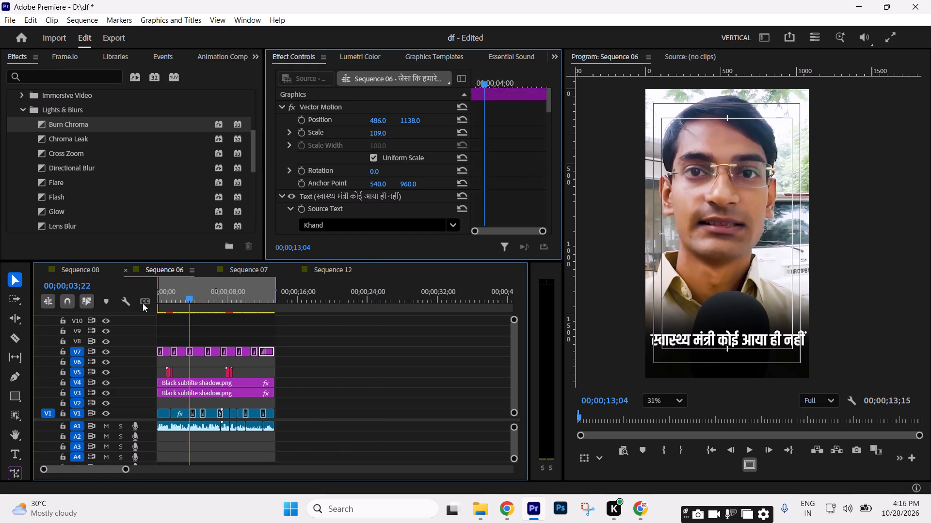
{"action": "left_click_drag", "start_coordinate": [143, 303], "coordinate": [24, 318]}
{"action": "key", "text": "space"}
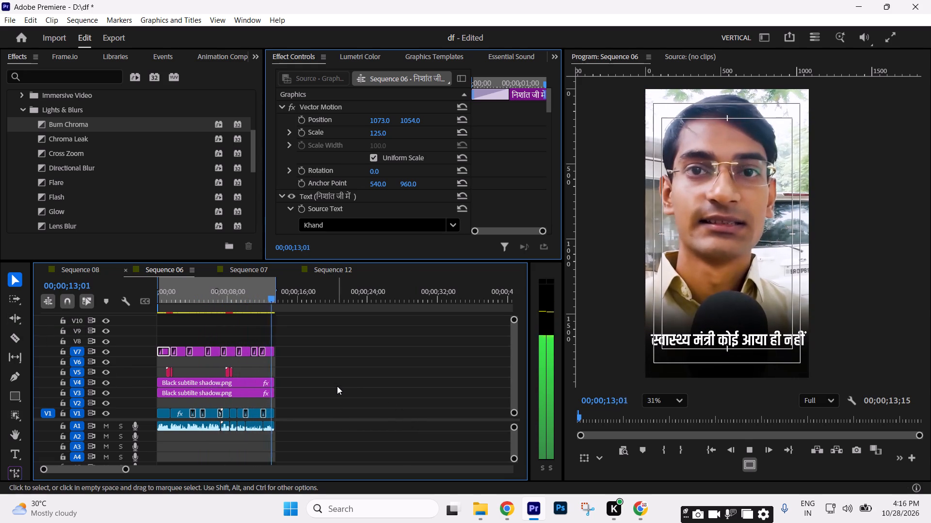
{"action": "key", "text": "space"}
{"action": "left_click_drag", "start_coordinate": [238, 302], "coordinate": [107, 313]}
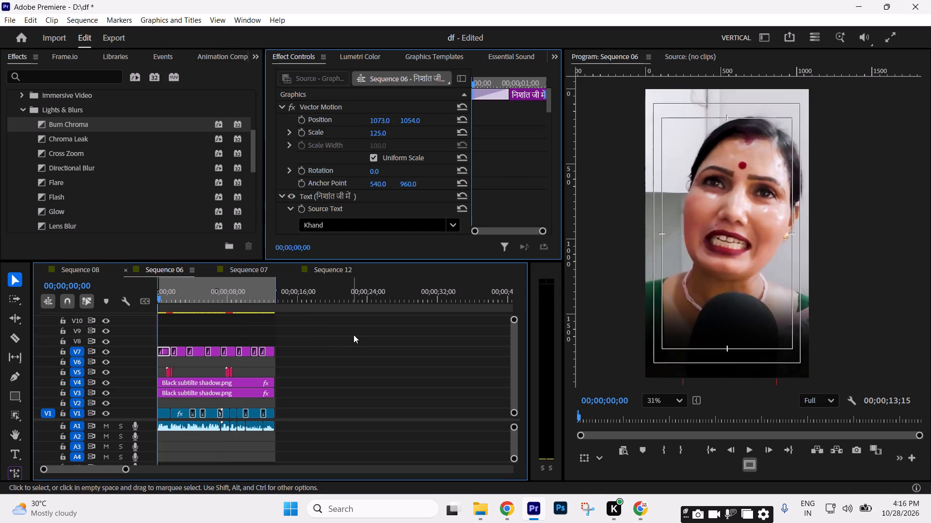
Deselect all clips and save the project.
{"action": "left_click", "coordinate": [353, 335]}
{"action": "key", "text": "ctrl+s"}
{"action": "key", "text": "ctrl+s"}
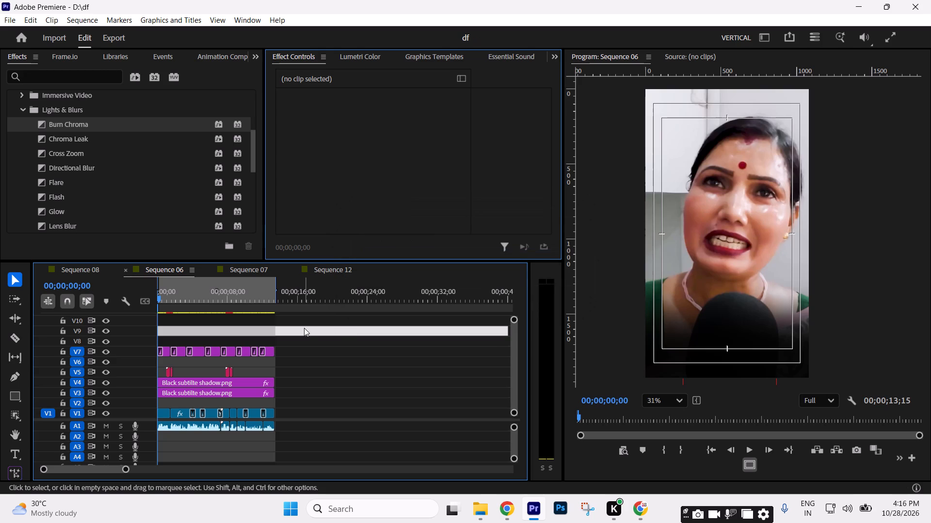
Render the sequence's effect previews and return the playhead to the start.
{"action": "key", "text": "Return"}
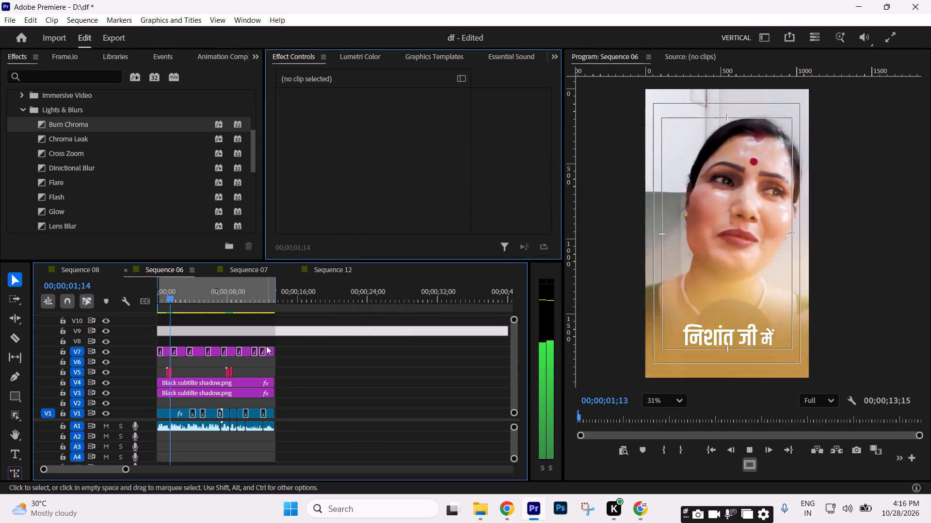
{"action": "left_click_drag", "start_coordinate": [183, 295], "coordinate": [97, 321]}
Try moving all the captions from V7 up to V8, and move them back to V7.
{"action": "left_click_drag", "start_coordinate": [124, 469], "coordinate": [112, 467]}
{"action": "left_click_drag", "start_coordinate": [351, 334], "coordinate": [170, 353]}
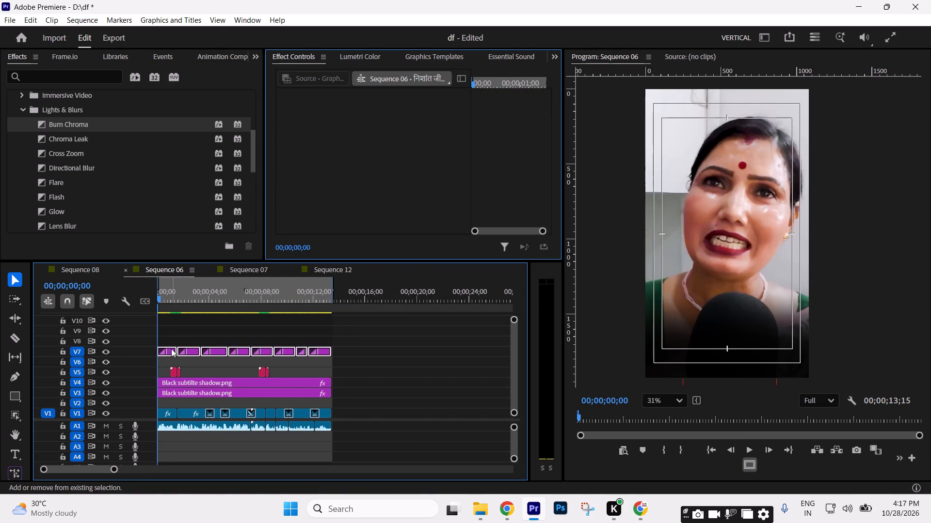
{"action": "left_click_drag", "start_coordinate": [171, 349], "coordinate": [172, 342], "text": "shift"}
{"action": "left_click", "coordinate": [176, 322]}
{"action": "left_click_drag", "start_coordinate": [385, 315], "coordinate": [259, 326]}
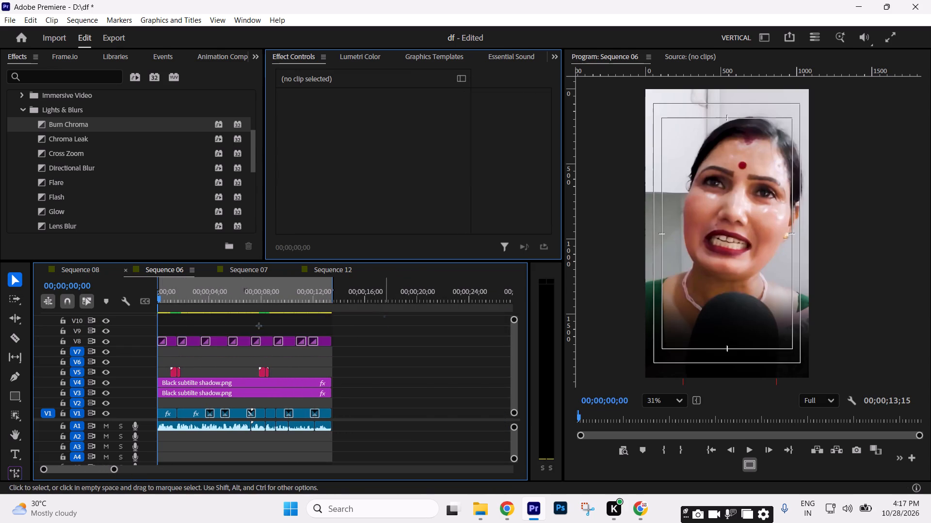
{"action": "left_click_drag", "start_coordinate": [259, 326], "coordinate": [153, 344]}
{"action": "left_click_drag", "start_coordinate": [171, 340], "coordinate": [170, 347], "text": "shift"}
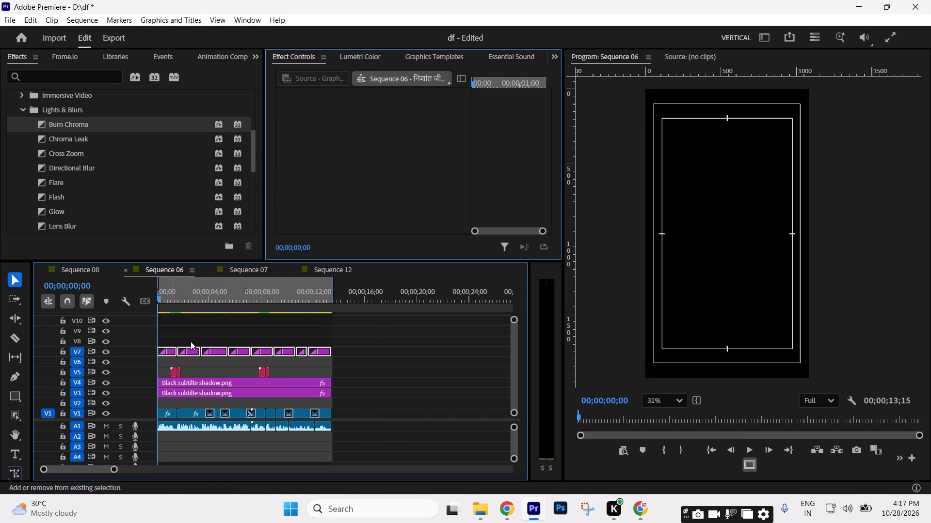
Duplicate all the captions so that identical copies are stacked on V6 and V7.
{"action": "left_click_drag", "start_coordinate": [367, 337], "coordinate": [148, 360]}
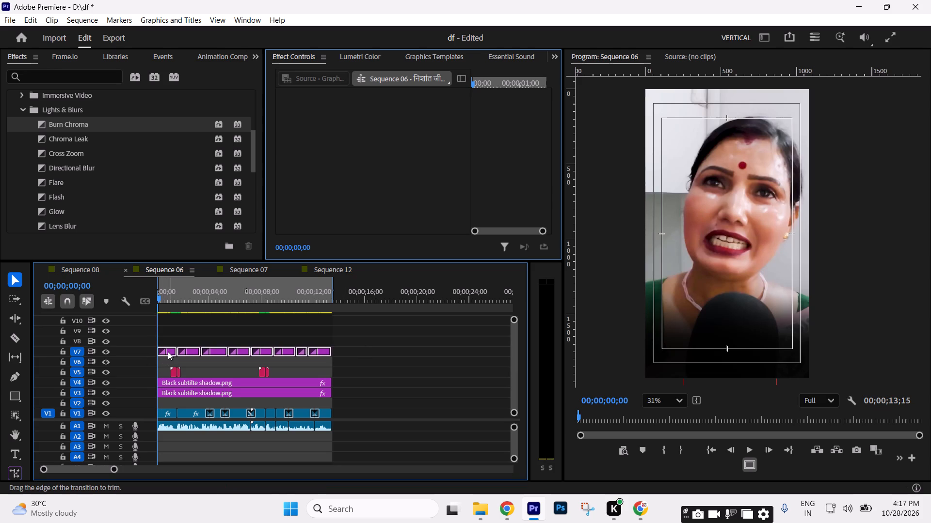
{"action": "left_click_drag", "start_coordinate": [168, 351], "coordinate": [168, 357]}
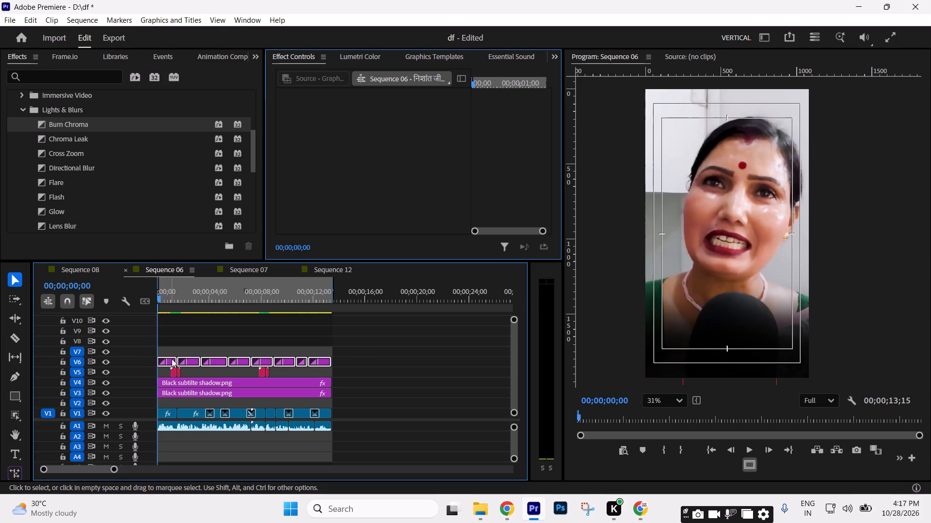
{"action": "left_click_drag", "start_coordinate": [172, 359], "coordinate": [173, 354], "text": "alt"}
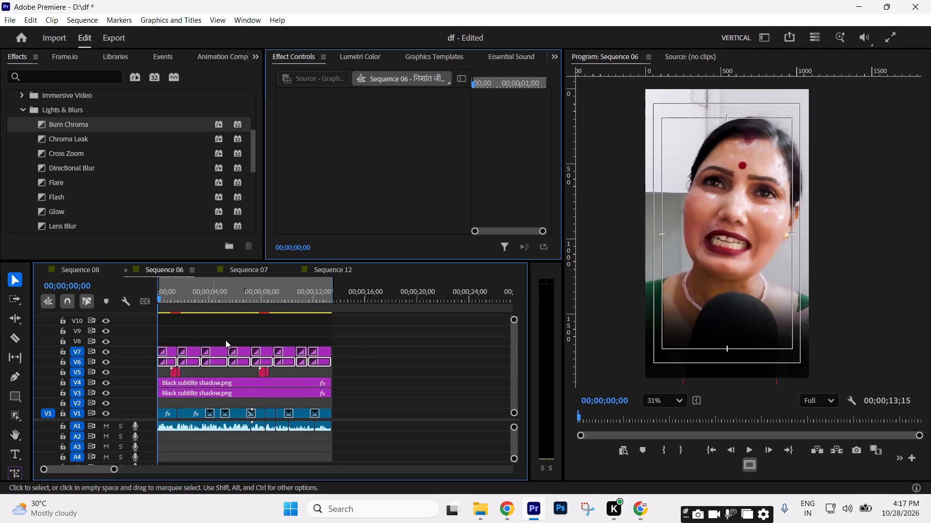
{"action": "left_click", "coordinate": [369, 322]}
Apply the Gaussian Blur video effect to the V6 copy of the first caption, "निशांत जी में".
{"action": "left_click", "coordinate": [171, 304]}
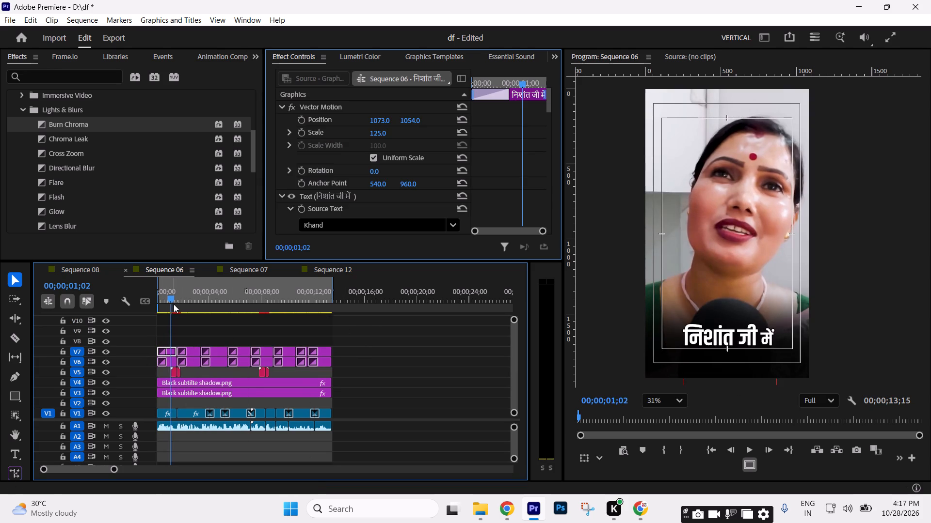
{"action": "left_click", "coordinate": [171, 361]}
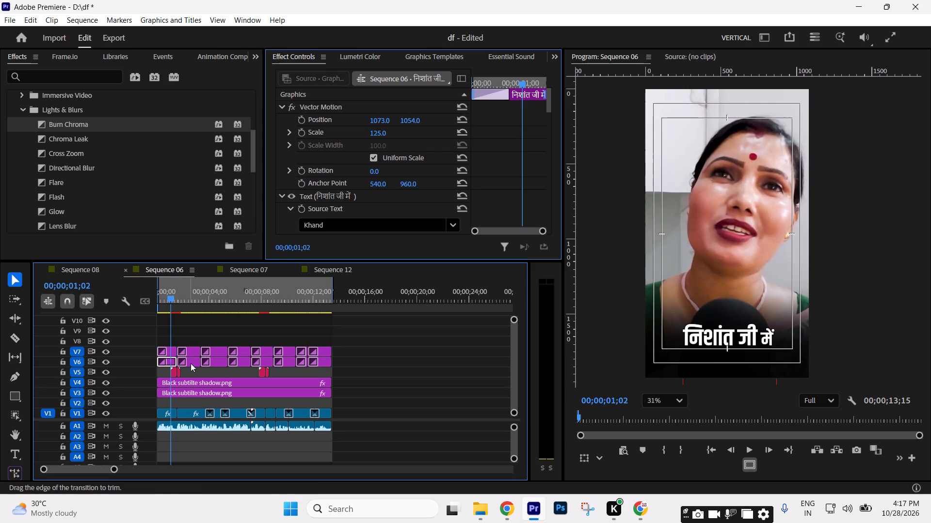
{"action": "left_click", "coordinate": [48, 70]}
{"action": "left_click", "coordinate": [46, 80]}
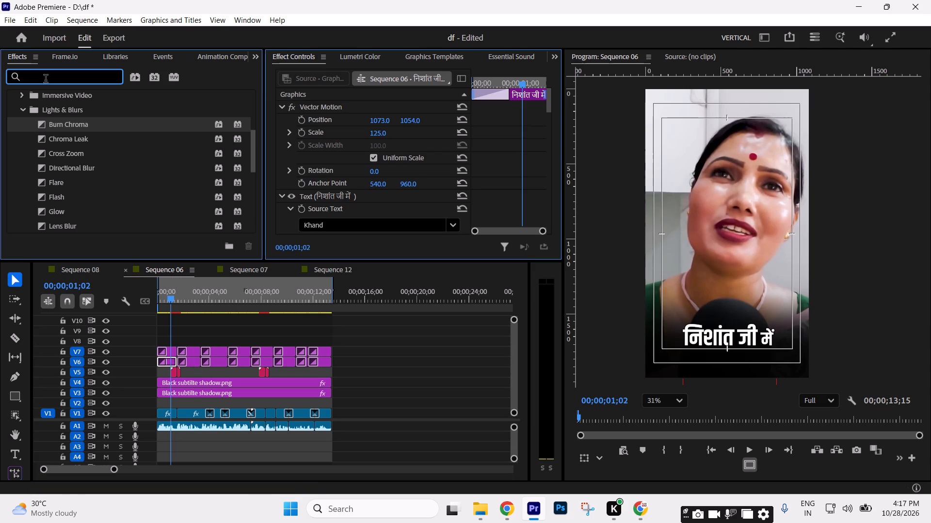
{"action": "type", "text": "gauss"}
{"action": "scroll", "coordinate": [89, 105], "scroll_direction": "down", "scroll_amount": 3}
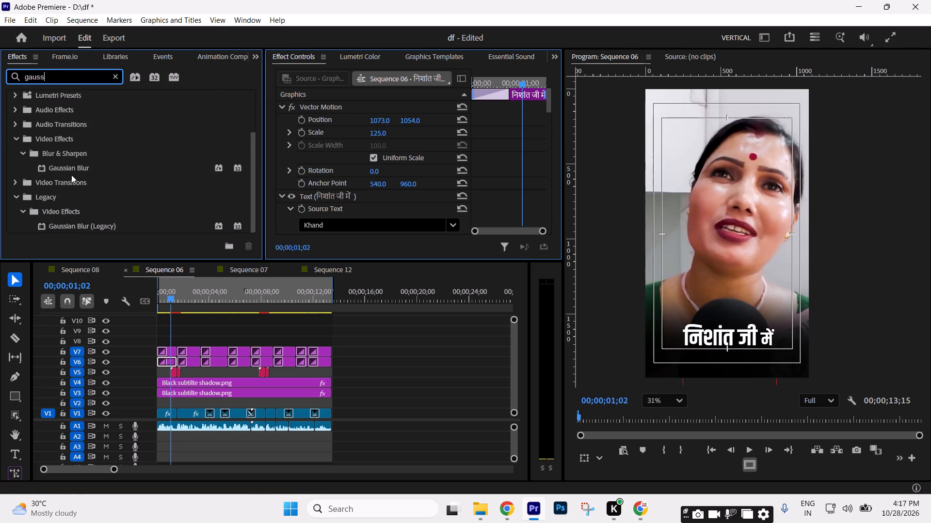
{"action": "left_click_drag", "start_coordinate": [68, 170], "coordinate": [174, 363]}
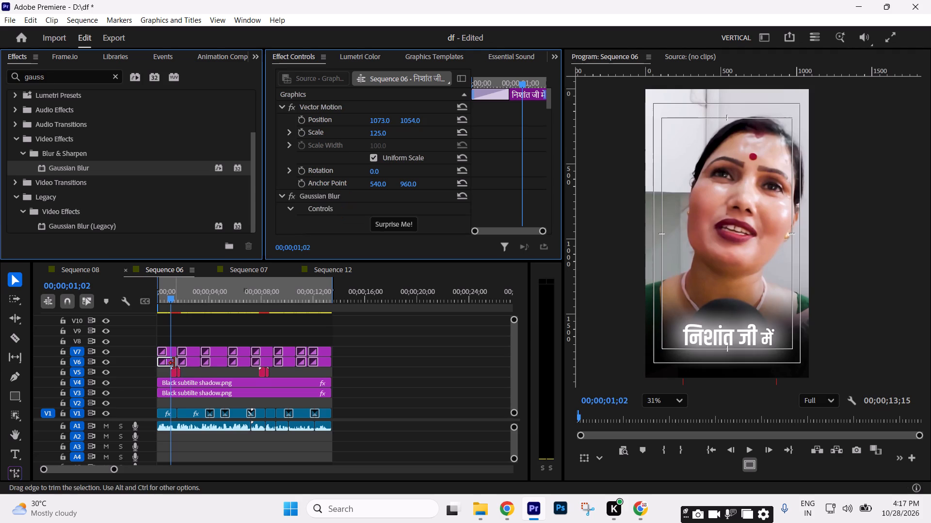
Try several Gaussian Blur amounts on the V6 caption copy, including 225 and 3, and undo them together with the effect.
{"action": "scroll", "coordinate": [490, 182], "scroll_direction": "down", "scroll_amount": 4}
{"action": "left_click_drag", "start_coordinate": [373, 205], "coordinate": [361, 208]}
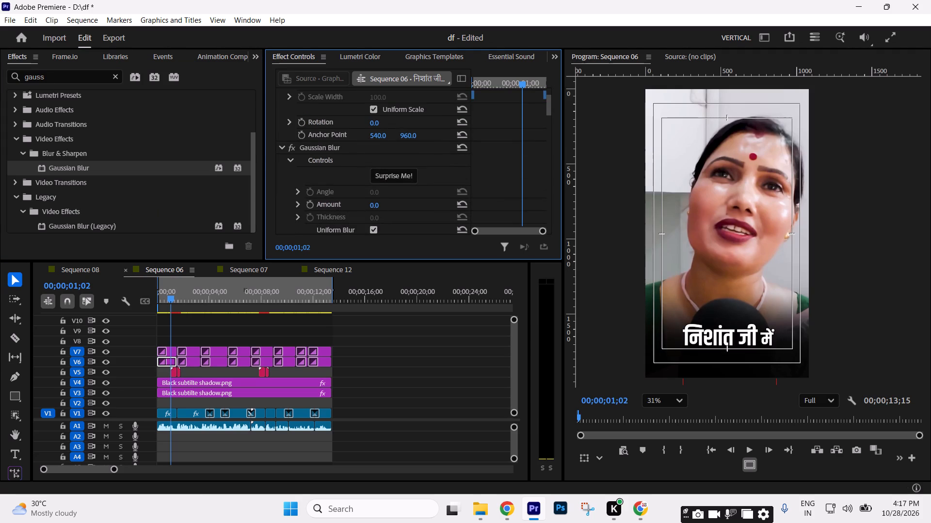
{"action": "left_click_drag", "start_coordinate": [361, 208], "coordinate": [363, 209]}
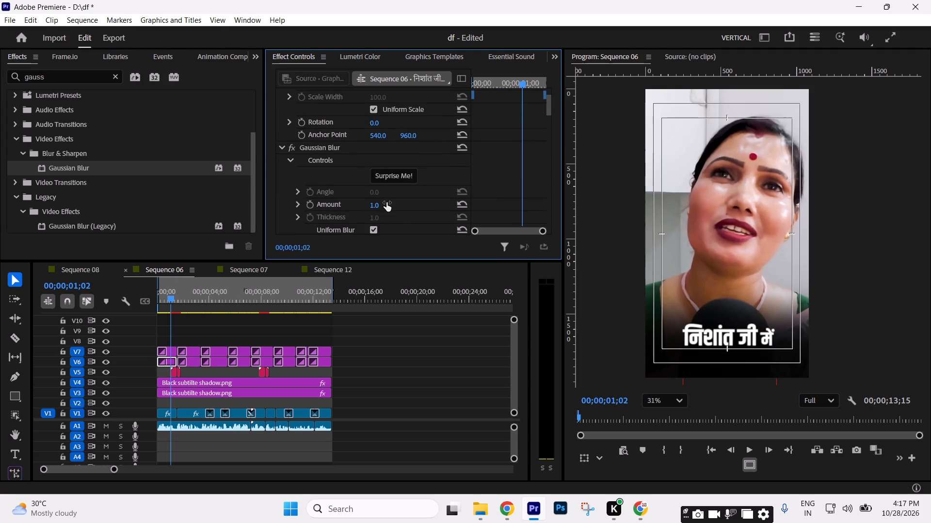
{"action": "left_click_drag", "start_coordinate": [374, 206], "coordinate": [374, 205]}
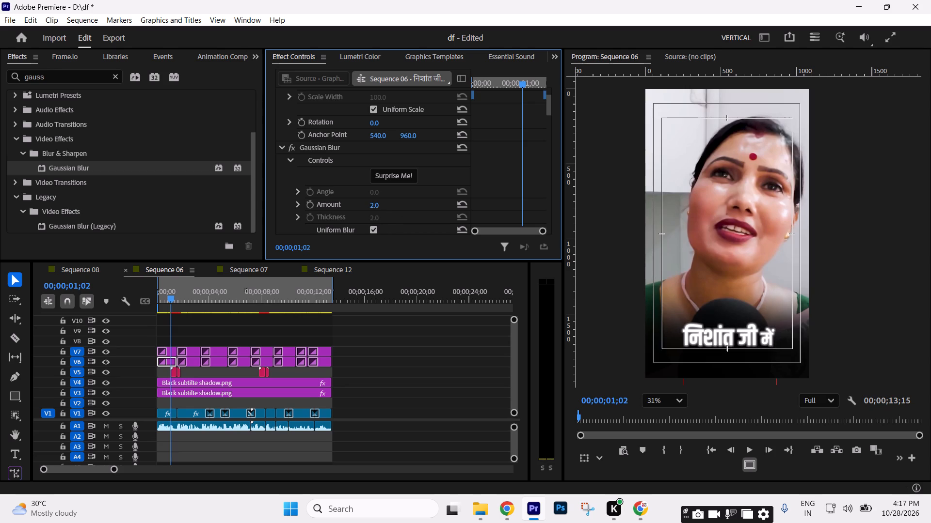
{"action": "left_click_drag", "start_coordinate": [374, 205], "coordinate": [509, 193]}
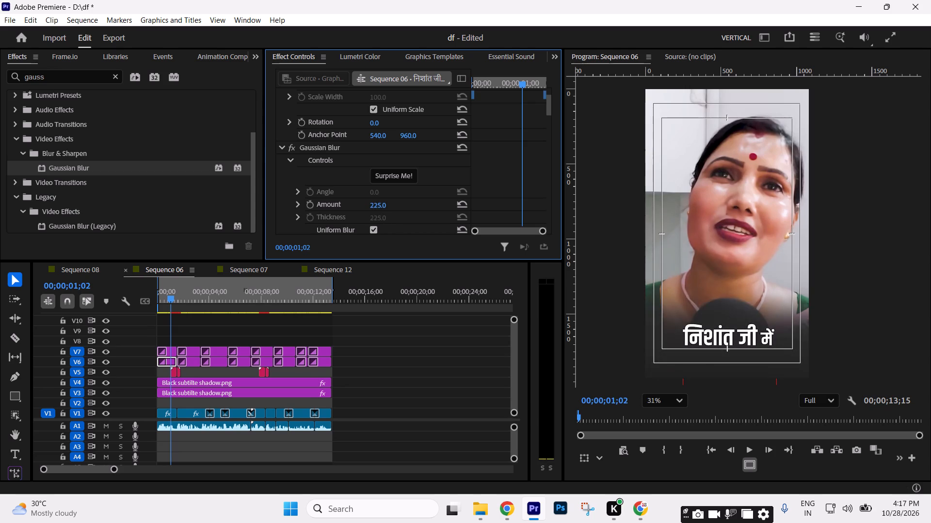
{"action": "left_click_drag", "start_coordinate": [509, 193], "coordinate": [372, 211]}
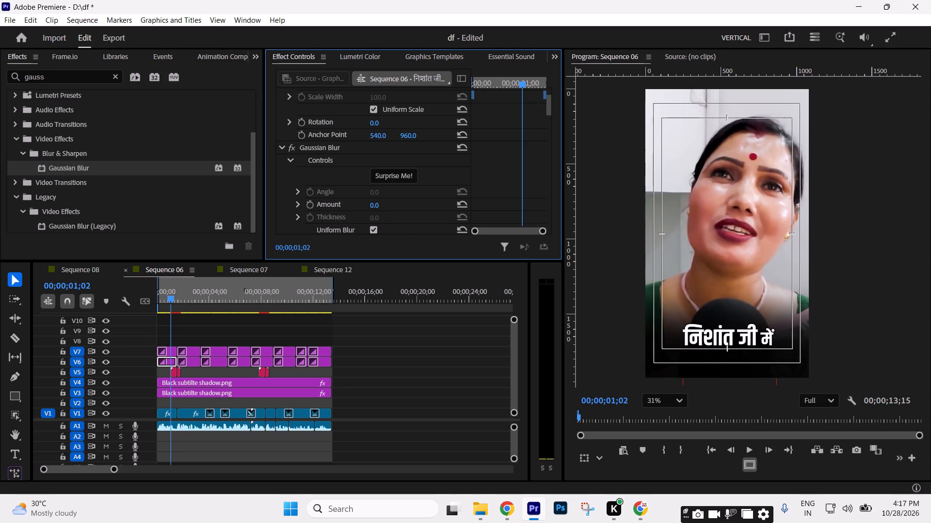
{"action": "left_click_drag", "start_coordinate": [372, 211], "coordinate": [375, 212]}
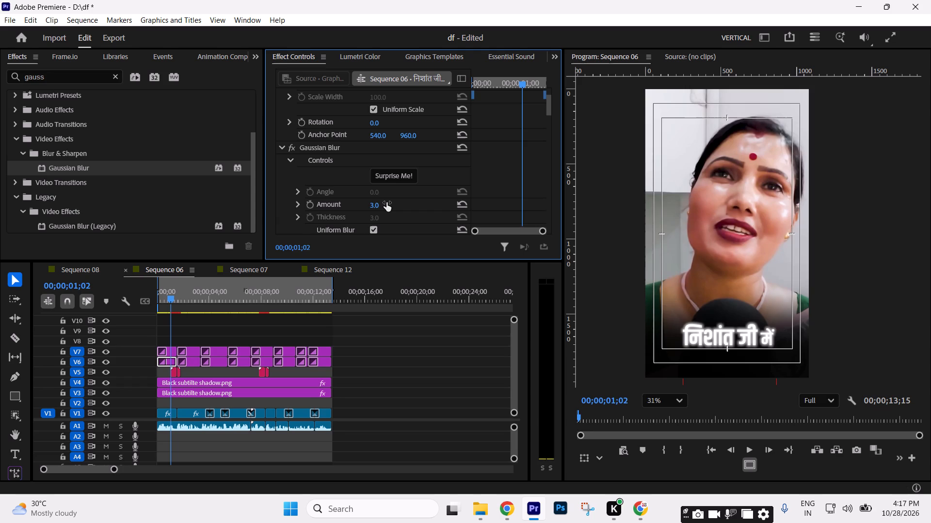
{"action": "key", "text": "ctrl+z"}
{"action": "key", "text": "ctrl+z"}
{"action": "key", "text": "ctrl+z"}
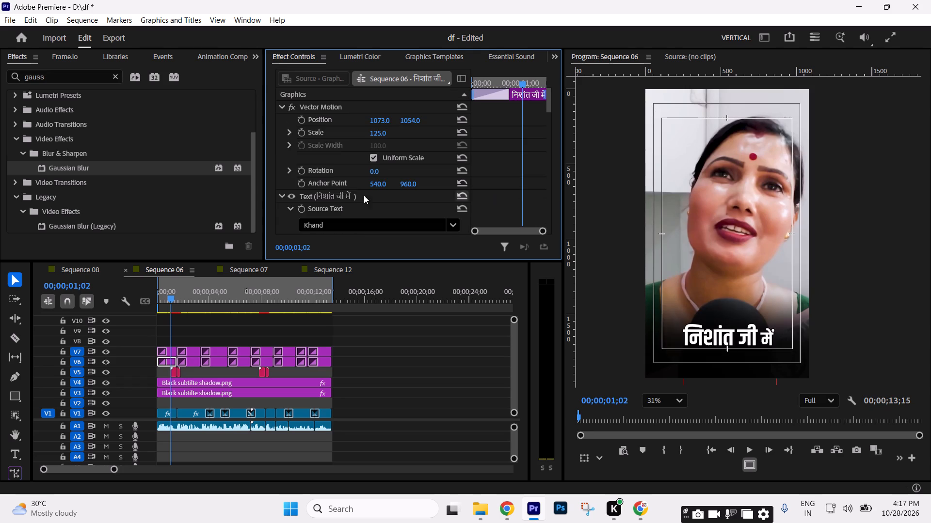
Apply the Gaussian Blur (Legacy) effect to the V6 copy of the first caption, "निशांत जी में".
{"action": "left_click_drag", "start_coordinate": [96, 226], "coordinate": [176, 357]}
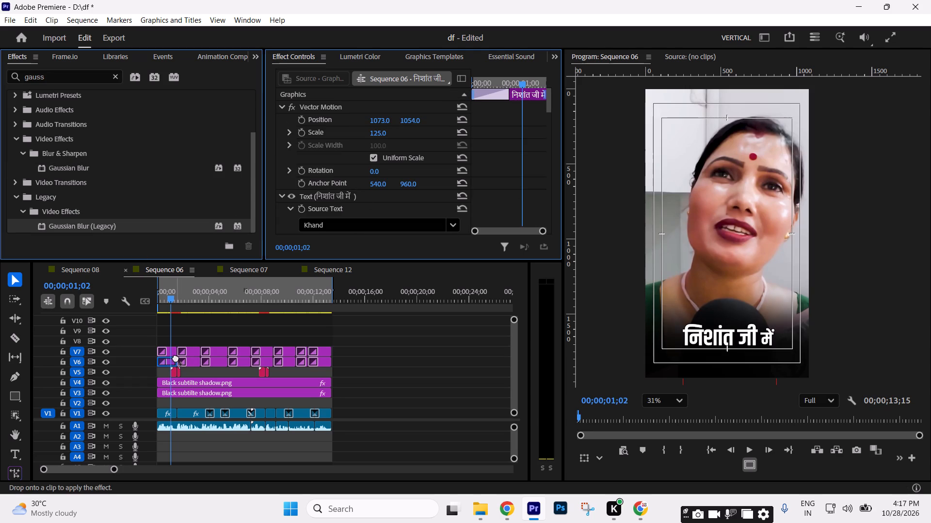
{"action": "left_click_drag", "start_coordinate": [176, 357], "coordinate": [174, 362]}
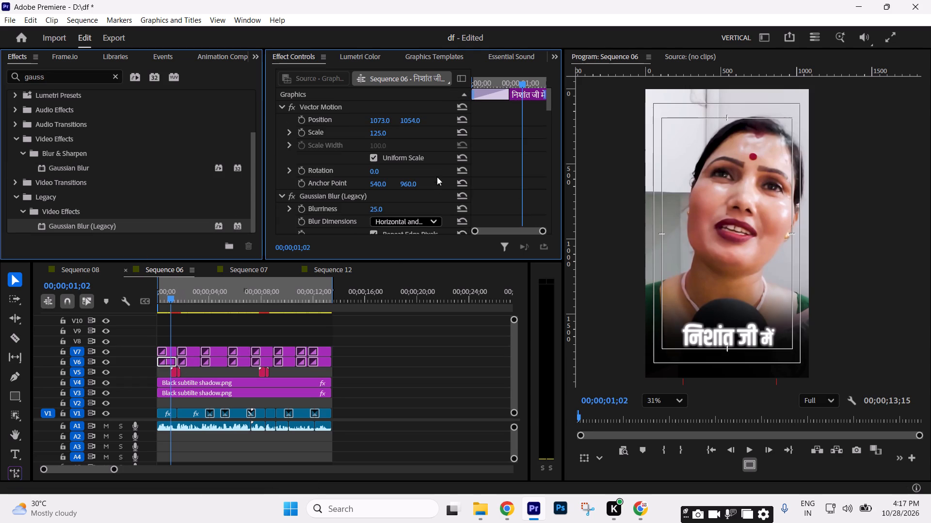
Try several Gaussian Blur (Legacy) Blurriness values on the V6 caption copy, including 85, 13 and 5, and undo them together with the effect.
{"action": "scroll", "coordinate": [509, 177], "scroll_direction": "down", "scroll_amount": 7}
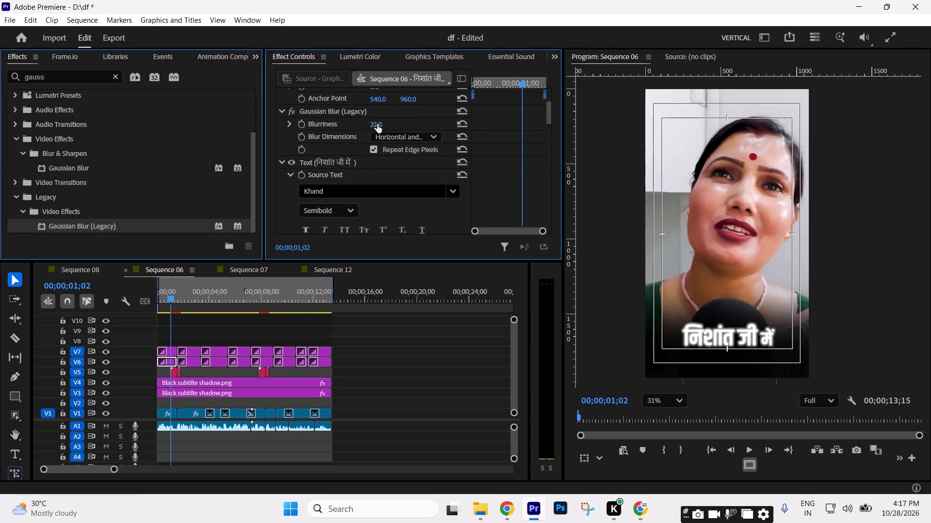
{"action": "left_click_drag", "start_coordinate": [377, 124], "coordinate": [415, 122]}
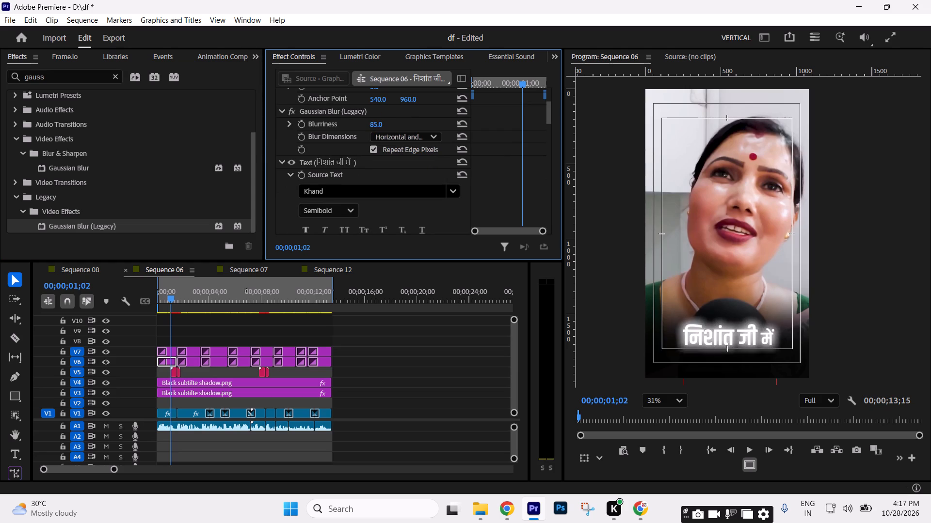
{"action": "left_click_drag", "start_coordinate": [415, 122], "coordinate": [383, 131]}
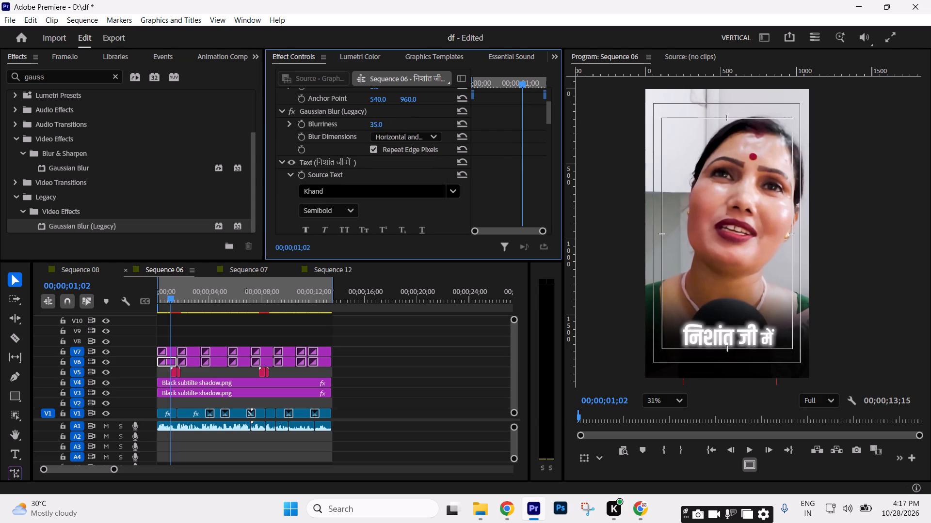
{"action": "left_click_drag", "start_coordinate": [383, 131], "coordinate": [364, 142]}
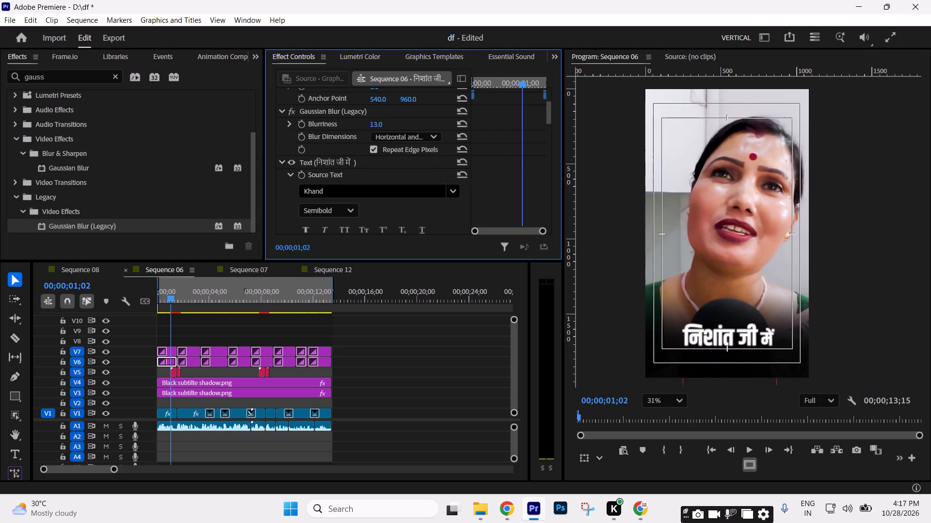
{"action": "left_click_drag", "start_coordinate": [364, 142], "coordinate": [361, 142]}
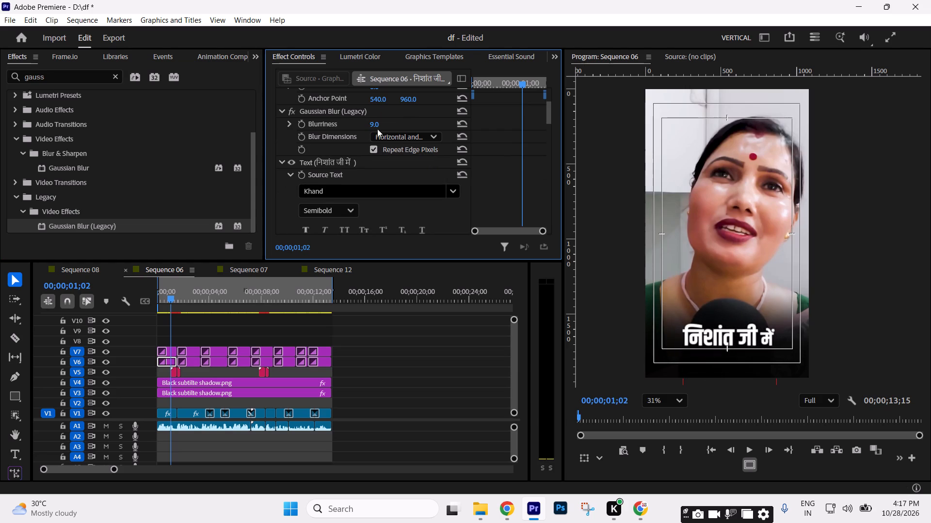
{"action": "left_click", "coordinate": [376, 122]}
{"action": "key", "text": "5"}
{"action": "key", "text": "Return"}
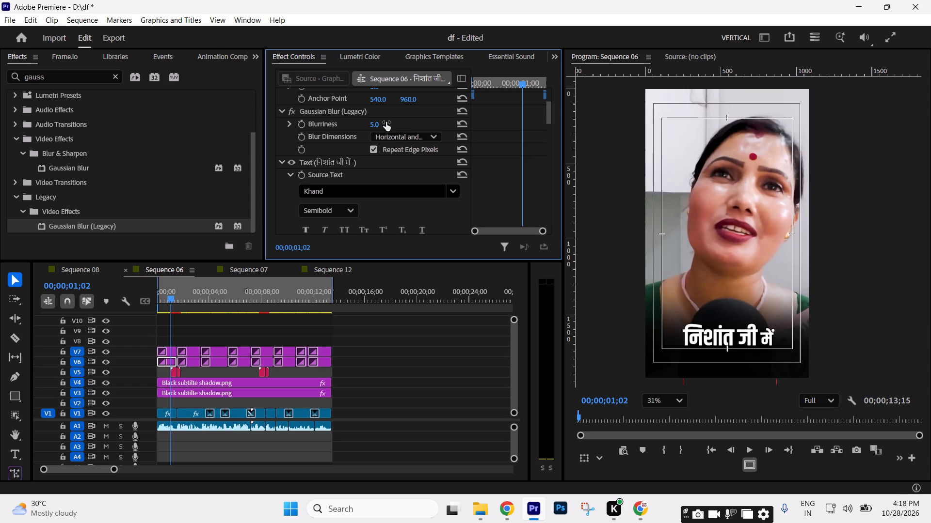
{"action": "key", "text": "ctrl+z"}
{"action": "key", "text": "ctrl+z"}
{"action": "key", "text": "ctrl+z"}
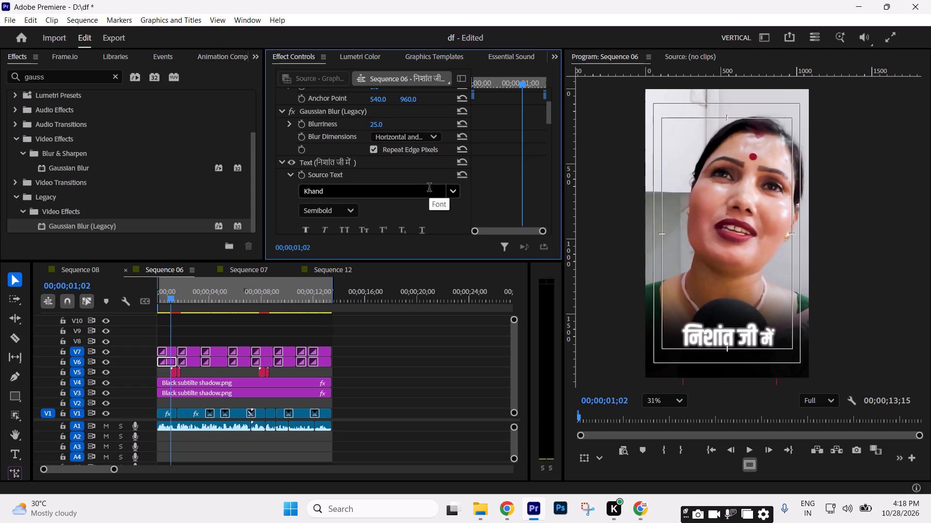
Apply the standard Gaussian Blur video effect to the V6 copy of the first caption.
{"action": "left_click_drag", "start_coordinate": [71, 167], "coordinate": [174, 362]}
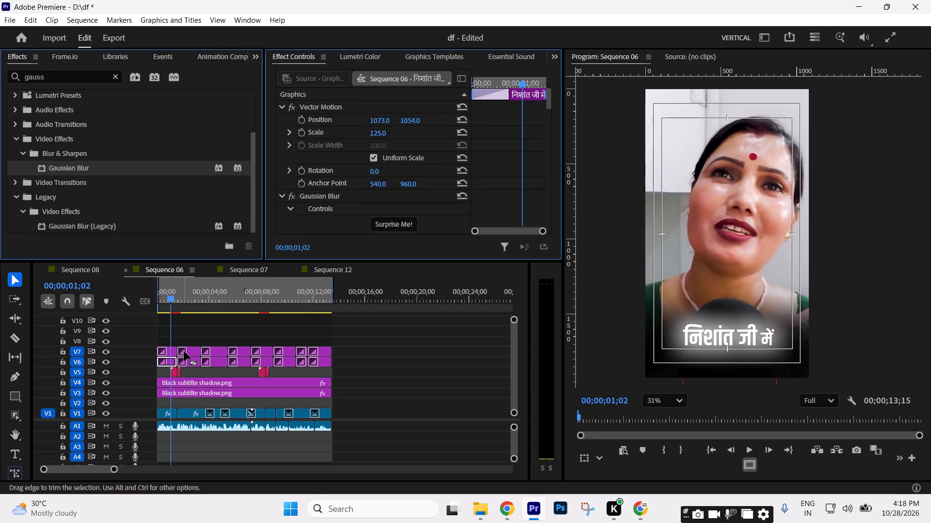
{"action": "left_click", "coordinate": [384, 130]}
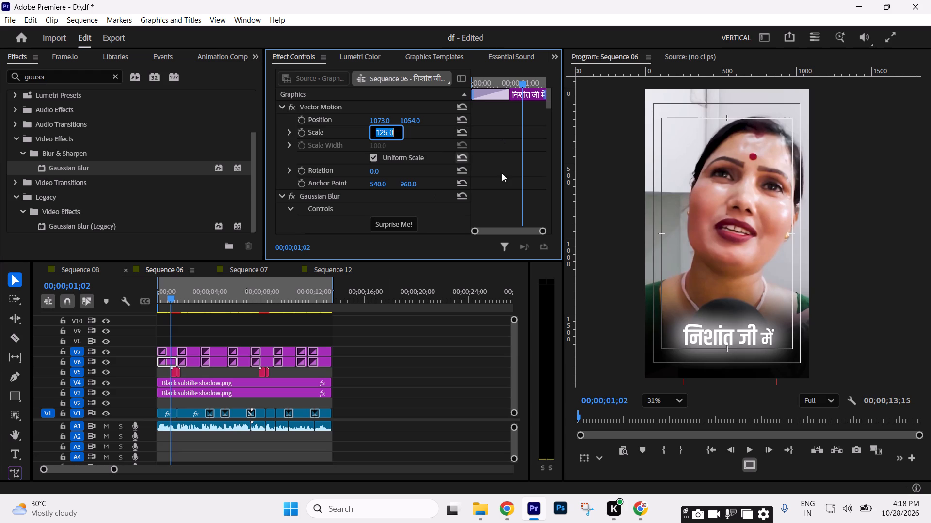
{"action": "left_click", "coordinate": [512, 173]}
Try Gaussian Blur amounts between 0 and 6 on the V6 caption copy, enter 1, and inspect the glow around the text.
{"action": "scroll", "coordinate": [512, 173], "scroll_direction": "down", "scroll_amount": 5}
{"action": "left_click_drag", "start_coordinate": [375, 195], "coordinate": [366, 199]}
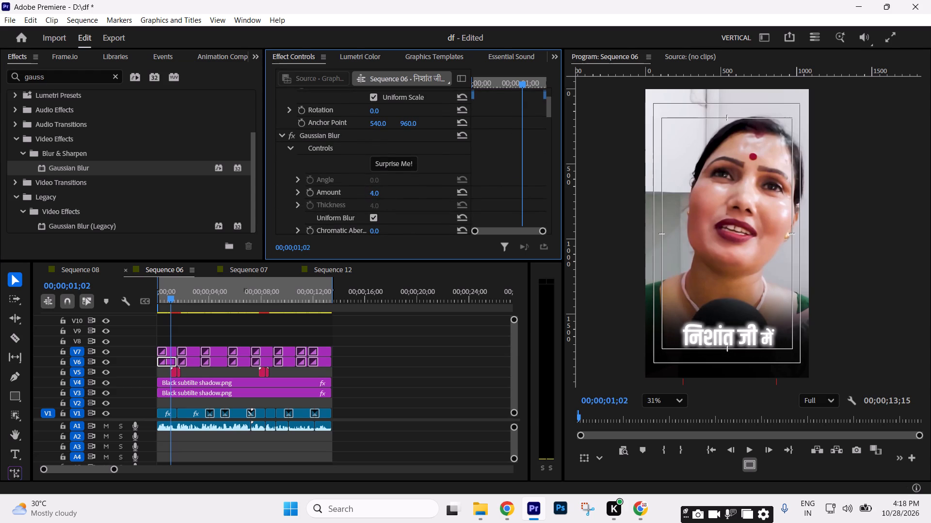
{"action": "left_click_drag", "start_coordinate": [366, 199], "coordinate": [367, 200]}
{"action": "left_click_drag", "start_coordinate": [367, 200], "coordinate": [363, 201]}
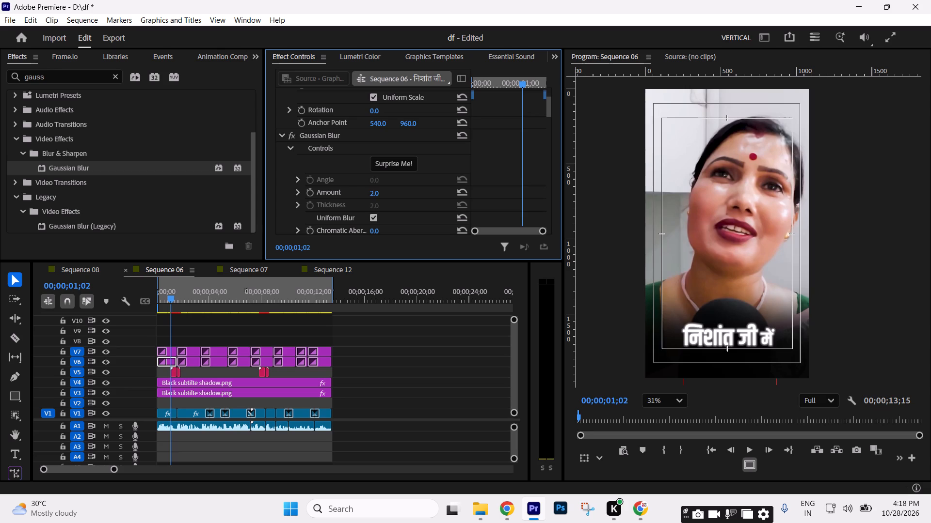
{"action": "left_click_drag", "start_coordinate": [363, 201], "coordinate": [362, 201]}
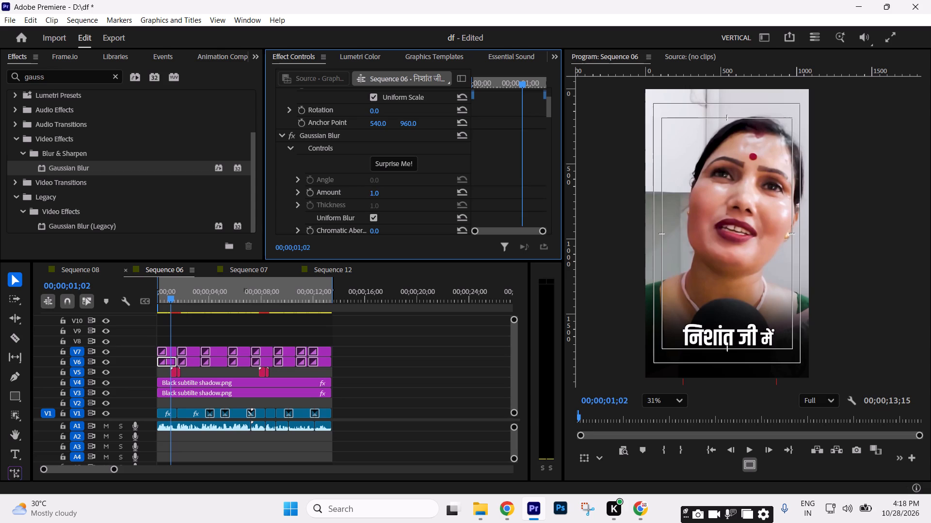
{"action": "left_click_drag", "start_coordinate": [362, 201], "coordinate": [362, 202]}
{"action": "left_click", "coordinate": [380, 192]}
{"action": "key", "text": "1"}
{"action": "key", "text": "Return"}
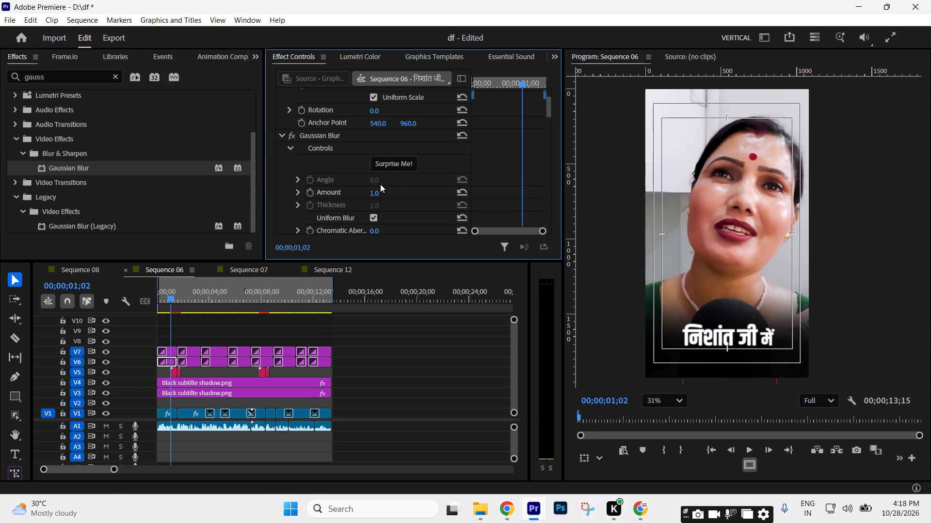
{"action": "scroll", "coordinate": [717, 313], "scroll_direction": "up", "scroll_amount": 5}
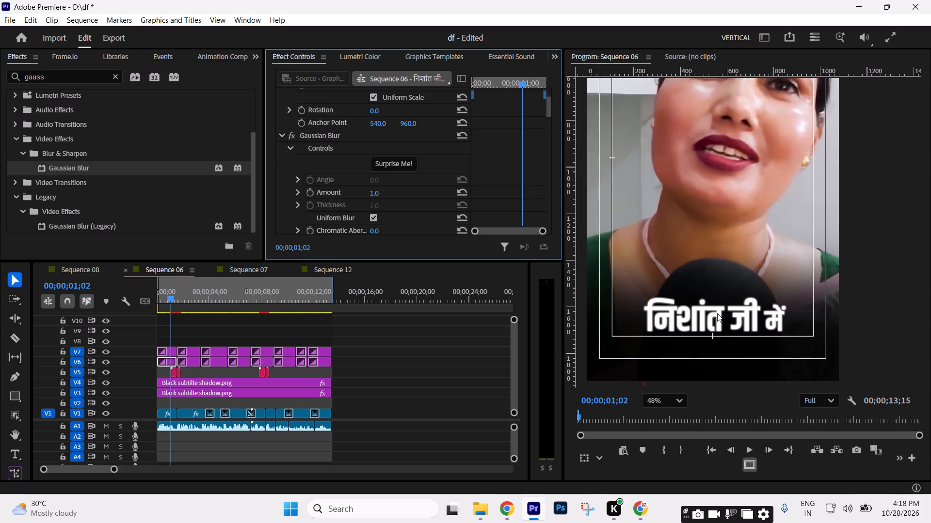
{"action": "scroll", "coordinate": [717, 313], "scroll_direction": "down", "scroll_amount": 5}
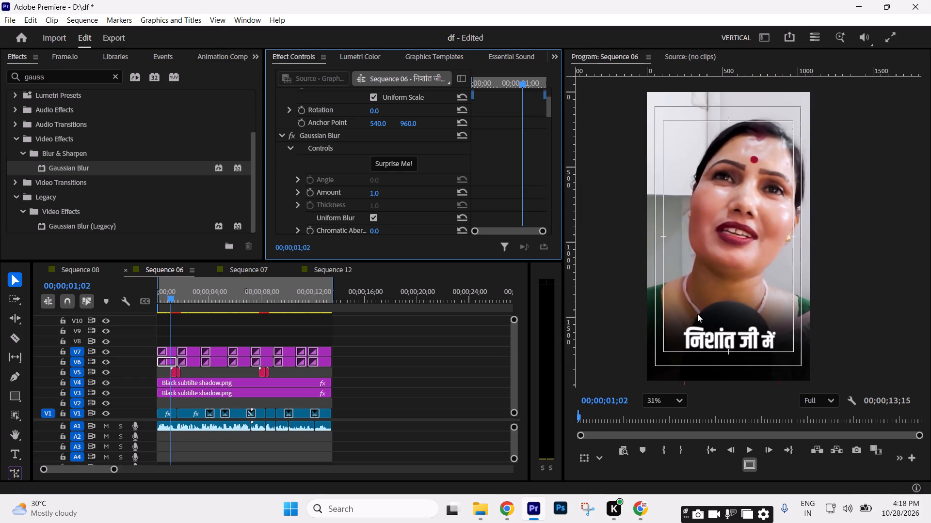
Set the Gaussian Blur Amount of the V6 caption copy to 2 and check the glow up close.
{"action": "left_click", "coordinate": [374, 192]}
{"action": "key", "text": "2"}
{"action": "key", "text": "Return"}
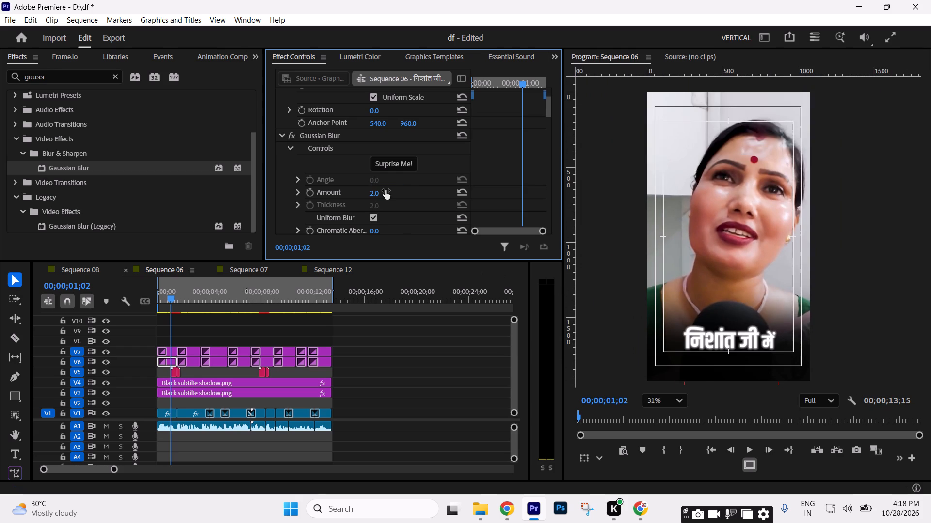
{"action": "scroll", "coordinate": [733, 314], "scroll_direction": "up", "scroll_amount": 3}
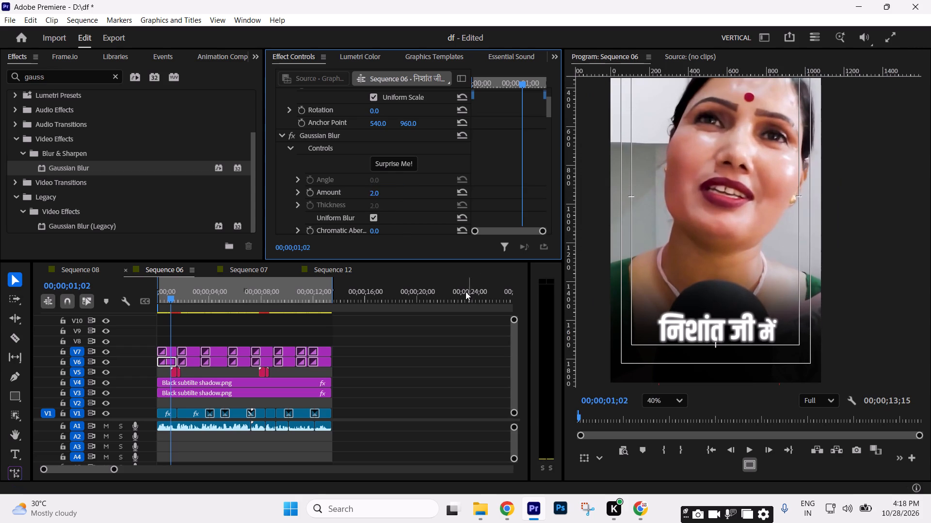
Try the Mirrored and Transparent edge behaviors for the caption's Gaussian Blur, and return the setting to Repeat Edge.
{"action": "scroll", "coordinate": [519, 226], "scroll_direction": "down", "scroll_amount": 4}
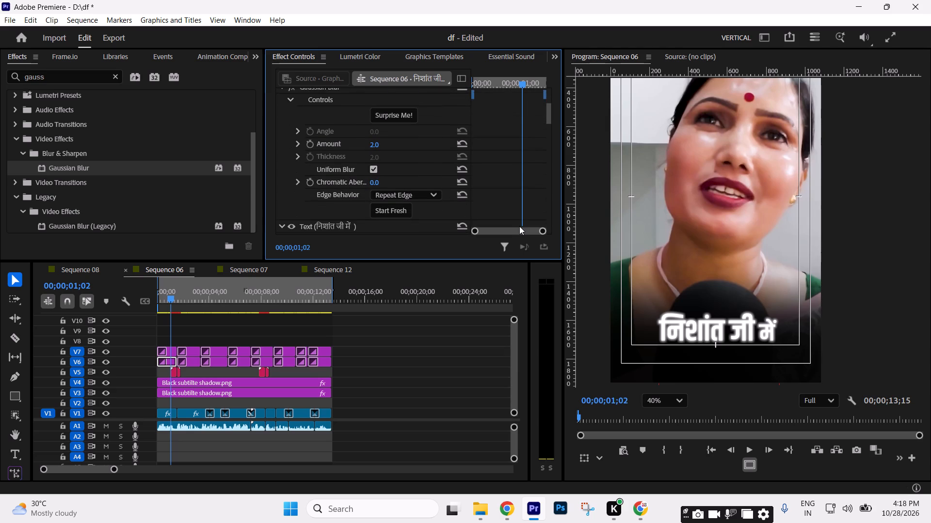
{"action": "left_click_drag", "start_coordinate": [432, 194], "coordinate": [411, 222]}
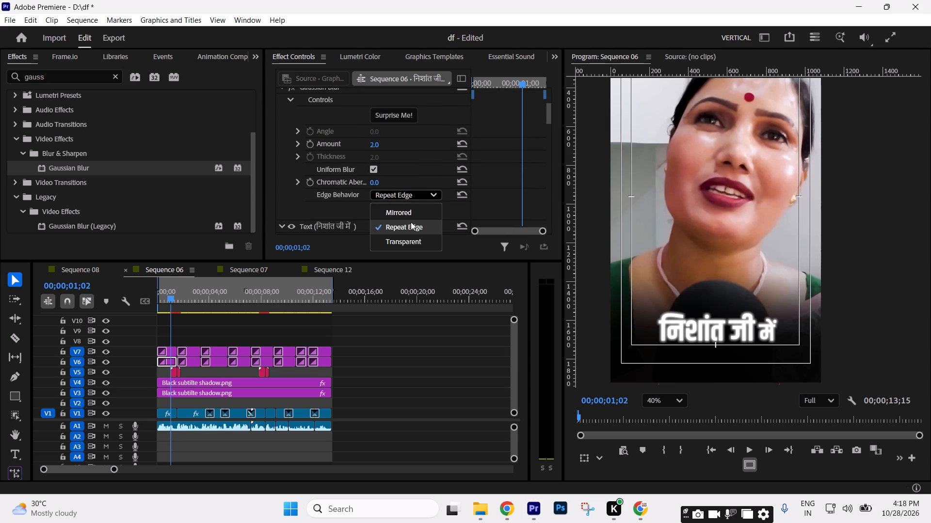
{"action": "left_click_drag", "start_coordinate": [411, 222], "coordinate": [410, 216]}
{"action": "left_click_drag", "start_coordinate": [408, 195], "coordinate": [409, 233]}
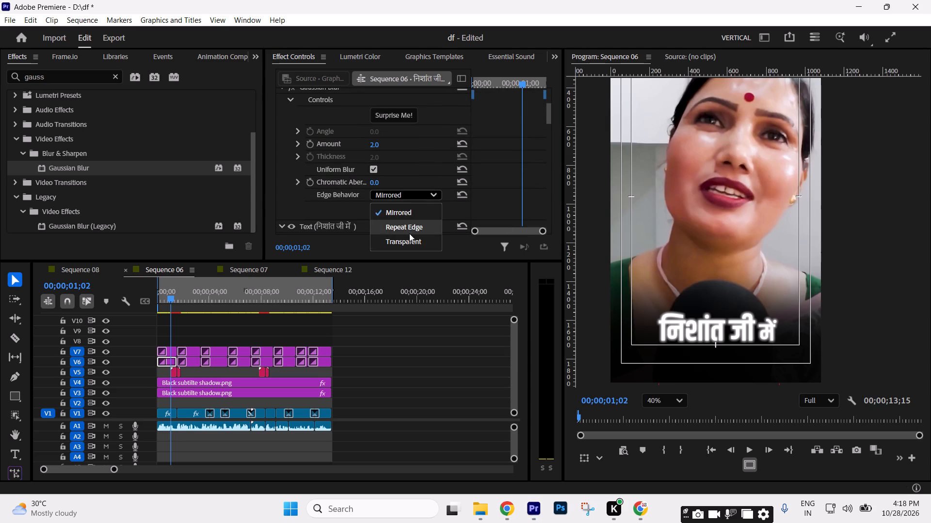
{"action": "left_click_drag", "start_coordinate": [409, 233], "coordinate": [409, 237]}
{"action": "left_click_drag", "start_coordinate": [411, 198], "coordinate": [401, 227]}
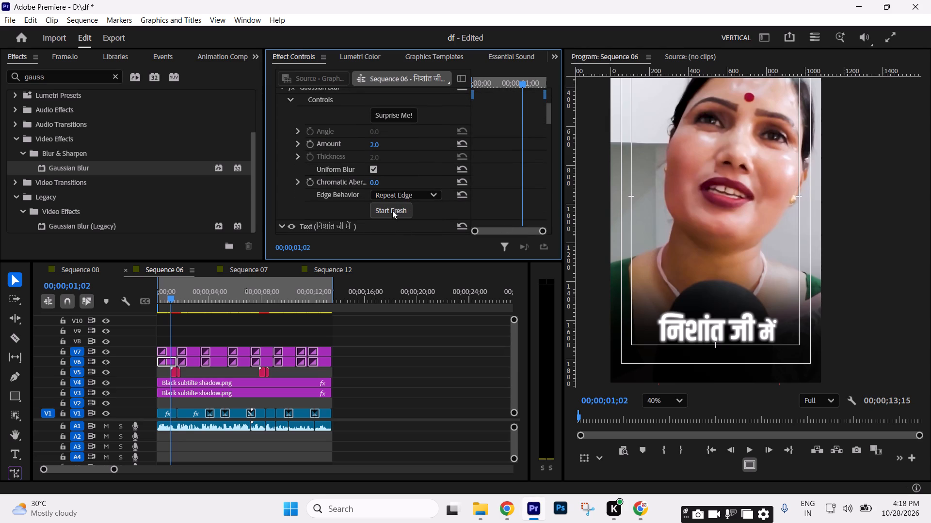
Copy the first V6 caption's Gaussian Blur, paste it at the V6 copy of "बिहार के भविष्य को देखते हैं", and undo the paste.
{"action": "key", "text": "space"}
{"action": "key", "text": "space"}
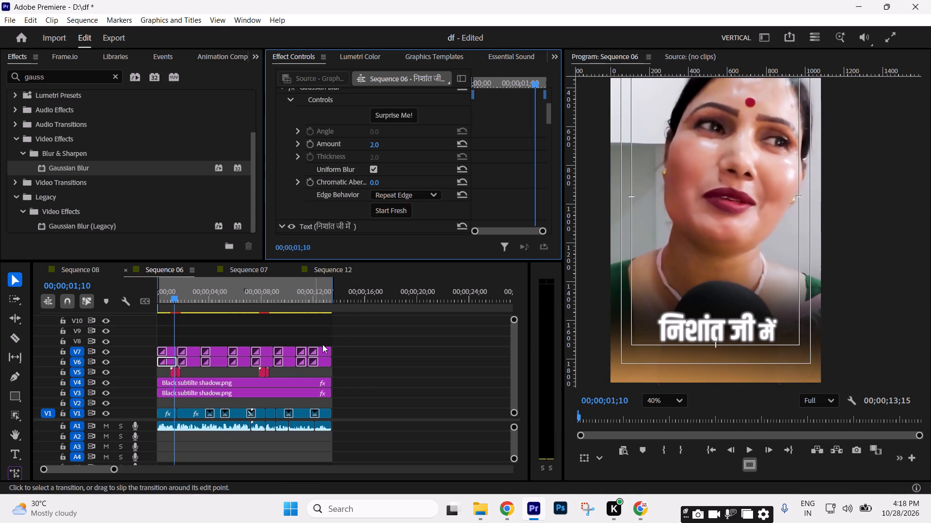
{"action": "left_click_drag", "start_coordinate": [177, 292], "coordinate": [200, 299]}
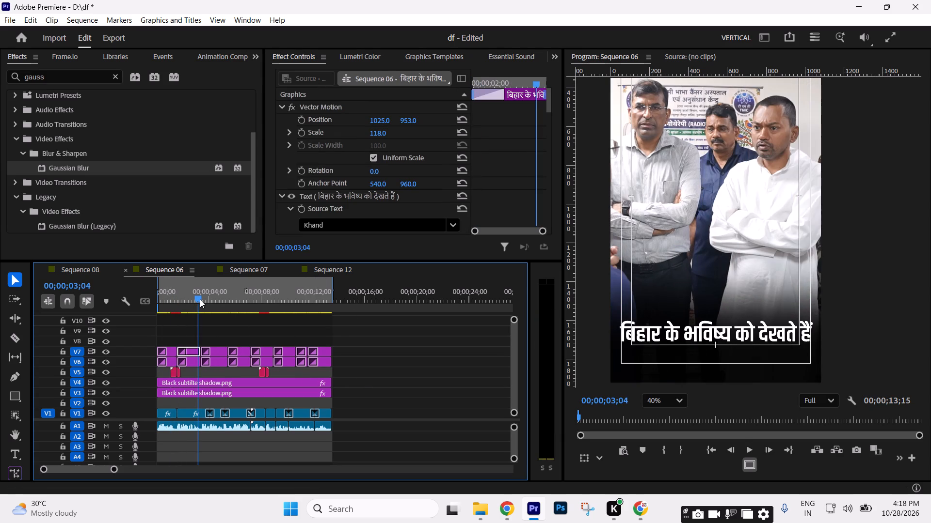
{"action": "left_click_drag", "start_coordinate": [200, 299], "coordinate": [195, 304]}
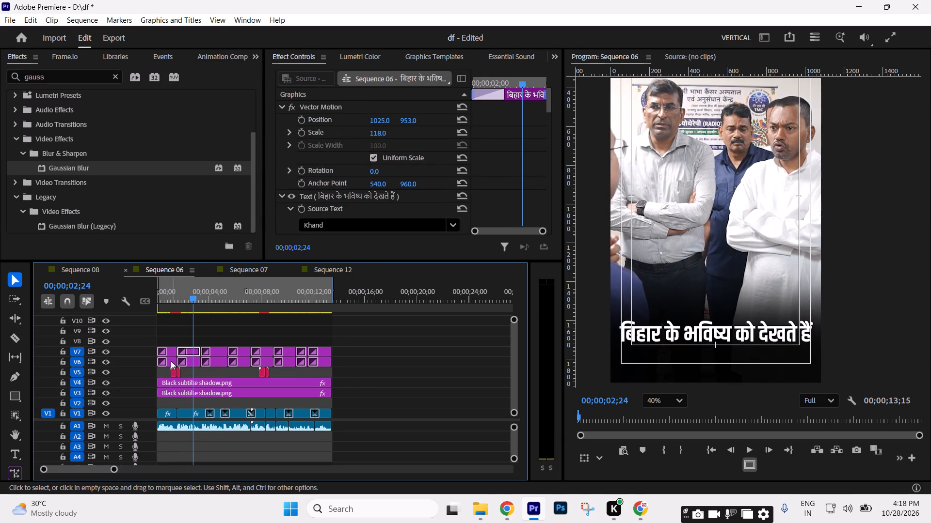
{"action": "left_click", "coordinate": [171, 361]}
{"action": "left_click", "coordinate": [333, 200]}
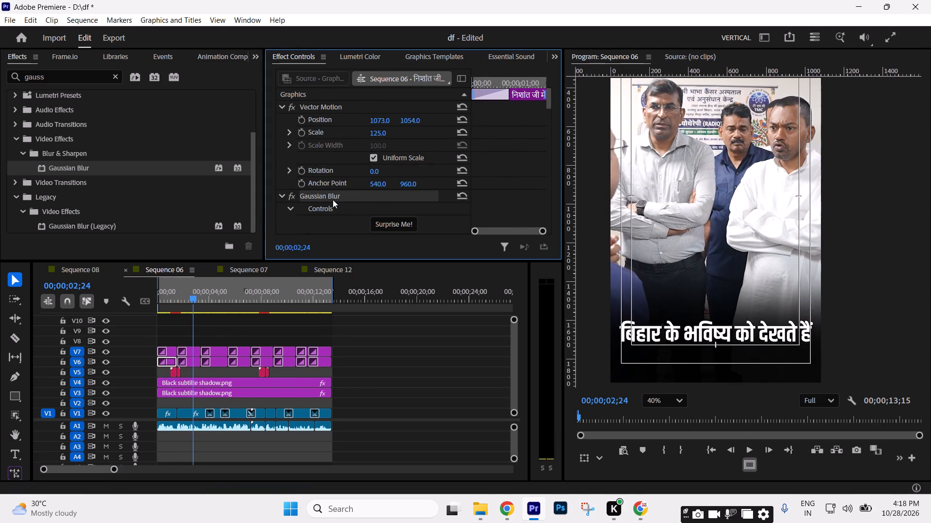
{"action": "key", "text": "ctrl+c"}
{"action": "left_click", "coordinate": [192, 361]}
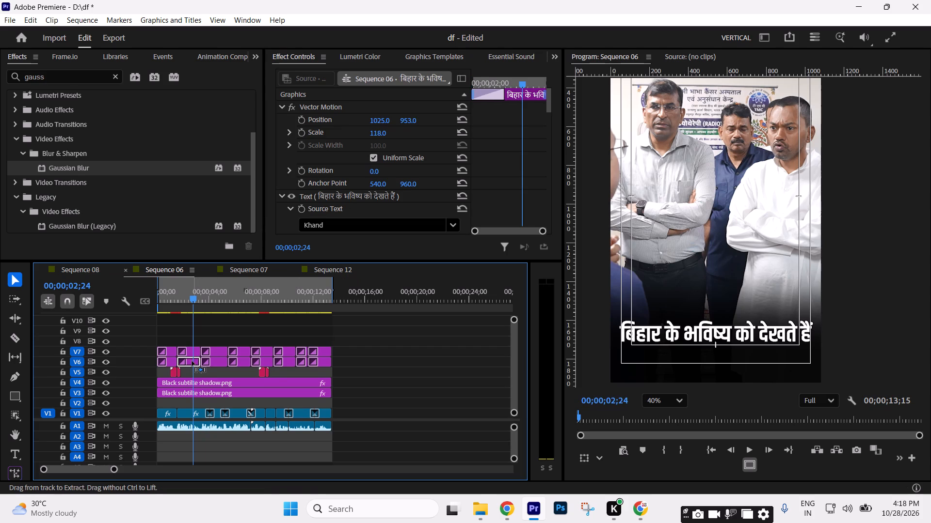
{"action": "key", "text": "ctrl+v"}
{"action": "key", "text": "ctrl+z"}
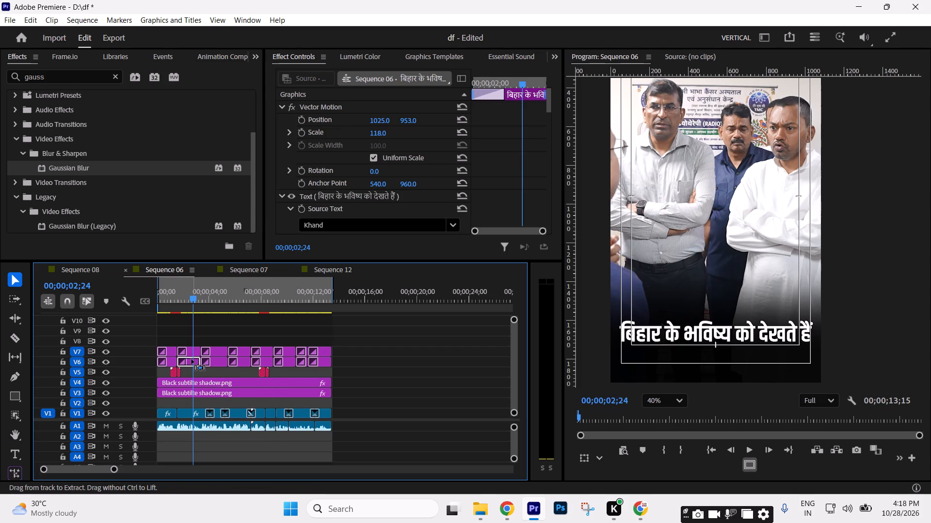
Try Gaussian Blur amounts between 1 and 27 on the V6 copy of the first caption, and bring the Amount down to 0.
{"action": "left_click_drag", "start_coordinate": [175, 304], "coordinate": [171, 304]}
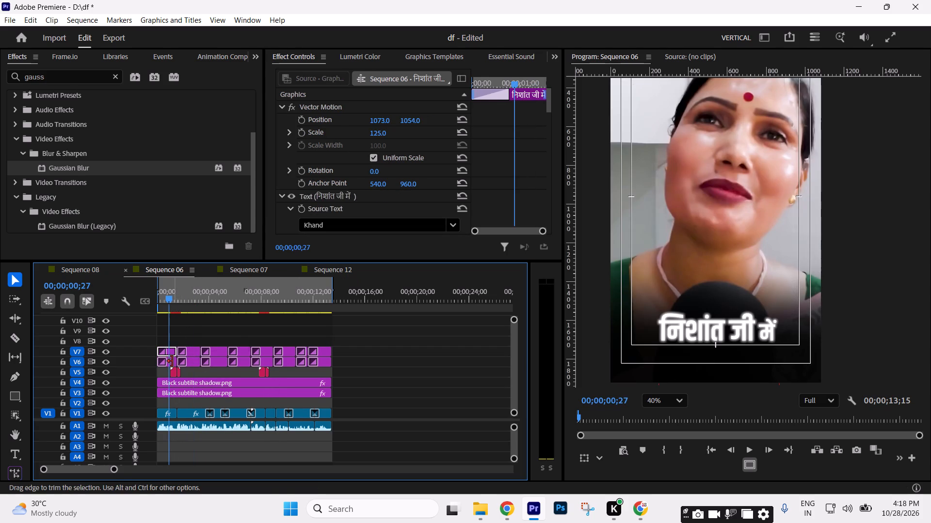
{"action": "left_click", "coordinate": [170, 361]}
{"action": "scroll", "coordinate": [525, 183], "scroll_direction": "down", "scroll_amount": 4}
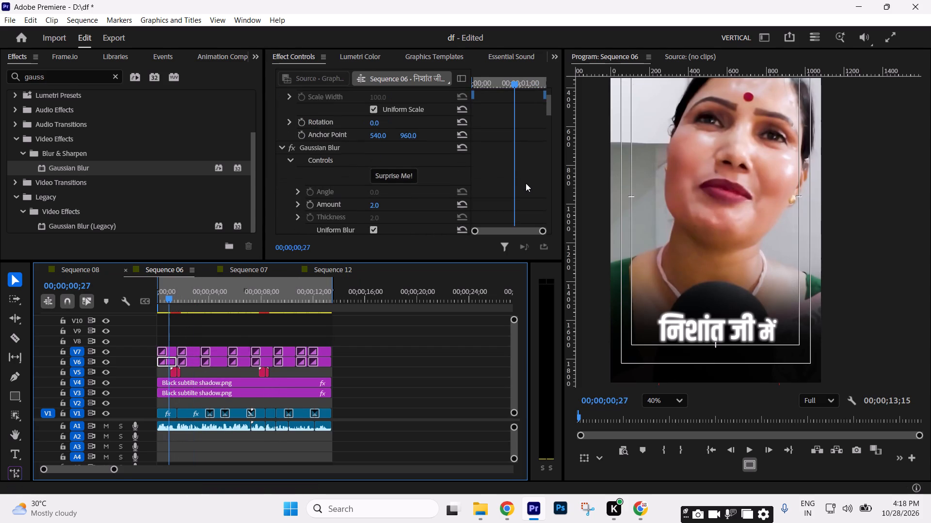
{"action": "scroll", "coordinate": [526, 183], "scroll_direction": "down", "scroll_amount": 3}
{"action": "left_click", "coordinate": [372, 170]}
{"action": "key", "text": "1"}
{"action": "key", "text": "Return"}
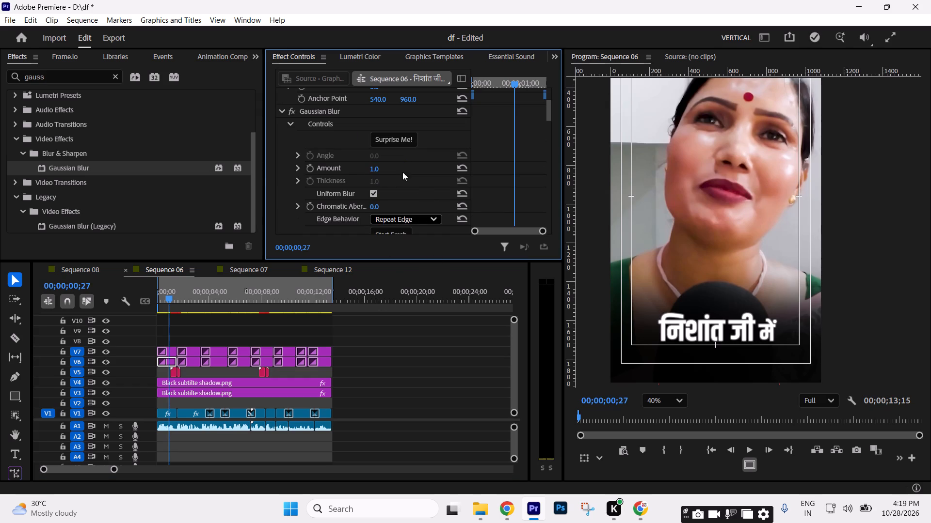
{"action": "left_click_drag", "start_coordinate": [374, 170], "coordinate": [364, 170]}
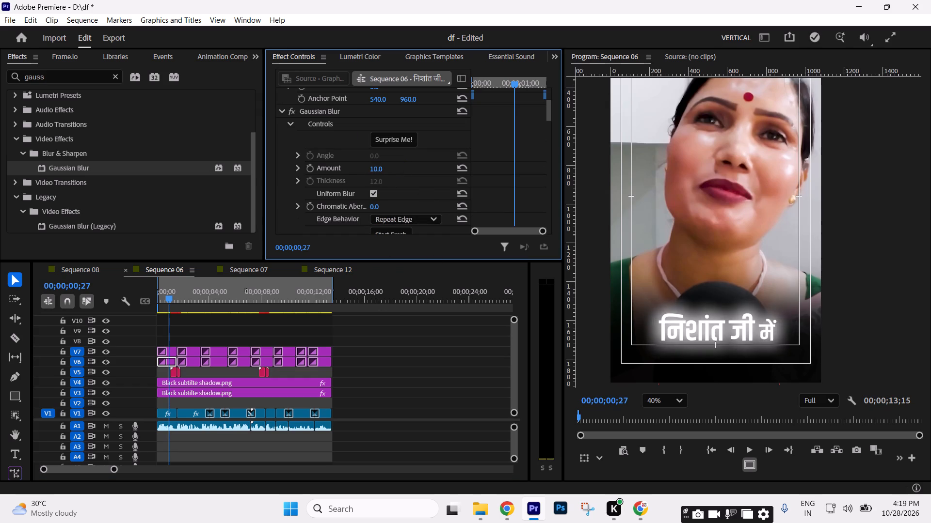
{"action": "left_click_drag", "start_coordinate": [364, 170], "coordinate": [369, 170]}
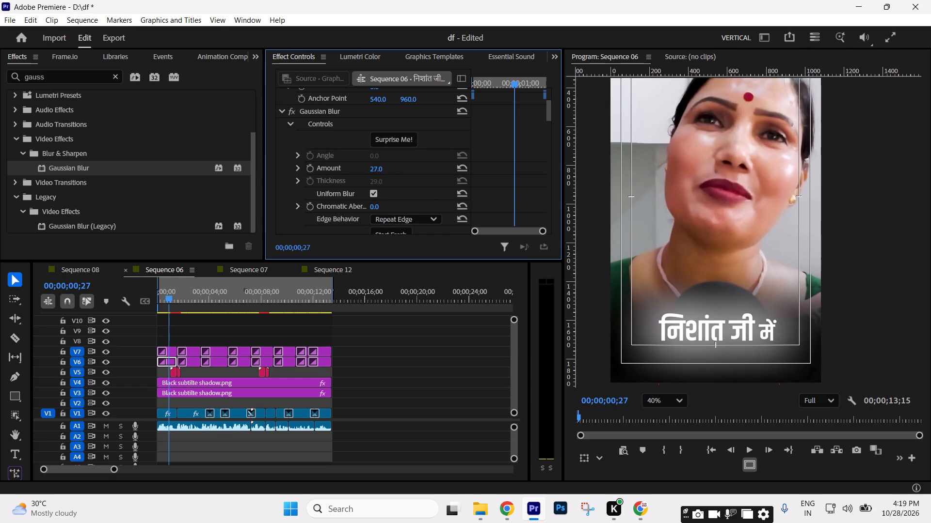
{"action": "left_click_drag", "start_coordinate": [369, 170], "coordinate": [312, 171]}
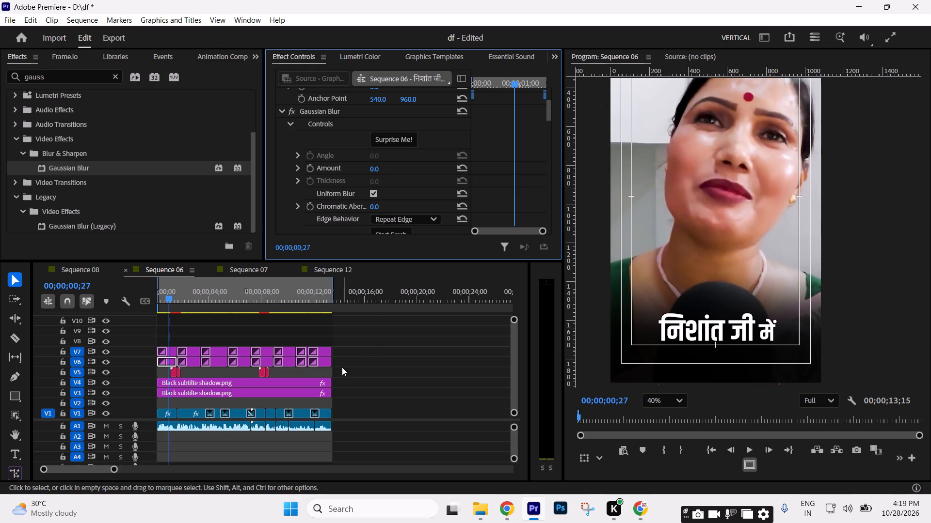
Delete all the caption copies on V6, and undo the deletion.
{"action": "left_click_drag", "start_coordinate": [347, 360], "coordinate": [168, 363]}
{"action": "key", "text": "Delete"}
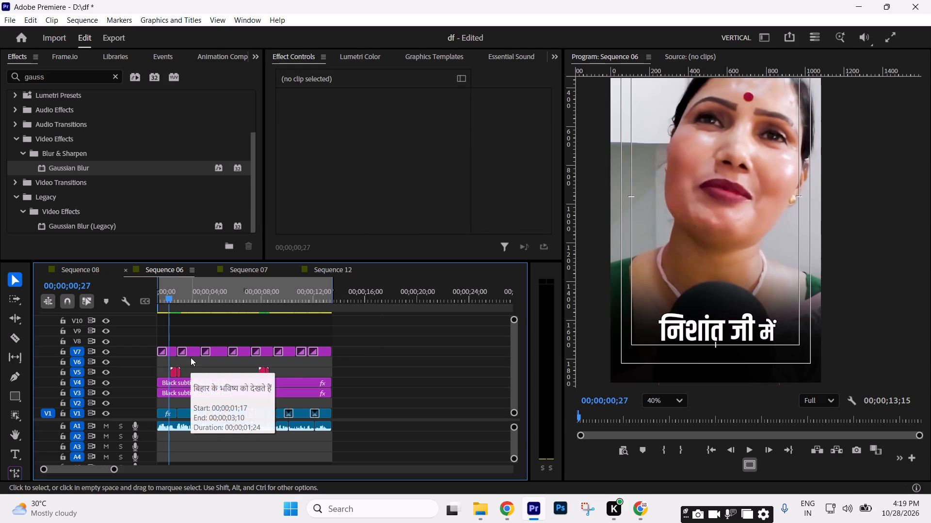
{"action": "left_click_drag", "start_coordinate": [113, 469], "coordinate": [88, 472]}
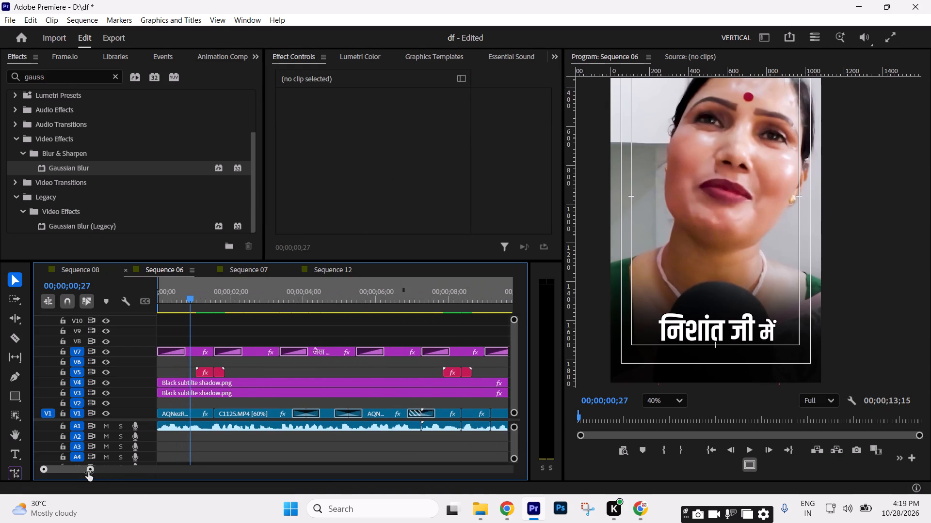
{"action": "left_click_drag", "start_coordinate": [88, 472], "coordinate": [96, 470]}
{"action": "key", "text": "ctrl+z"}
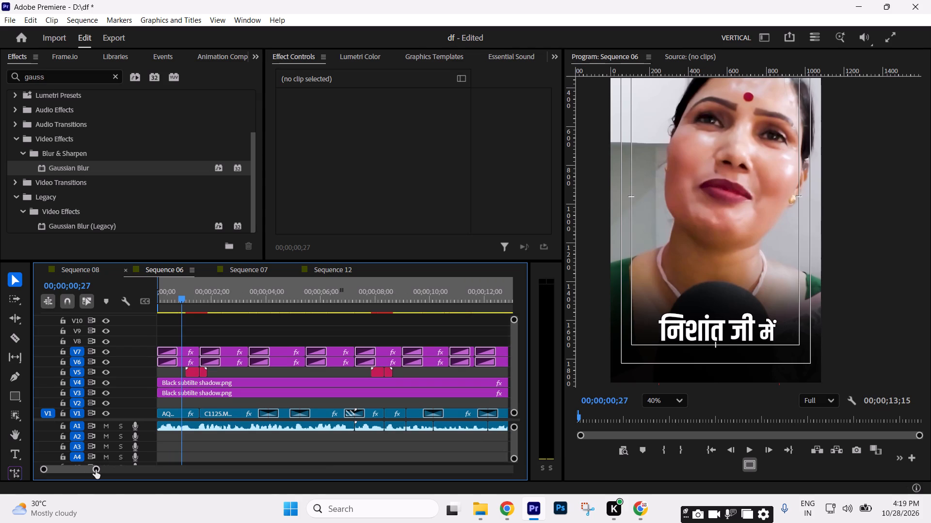
Render and play Sequence 06 from the start to review the captions, and return the playhead to the beginning.
{"action": "left_click", "coordinate": [198, 327]}
{"action": "left_click", "coordinate": [187, 358]}
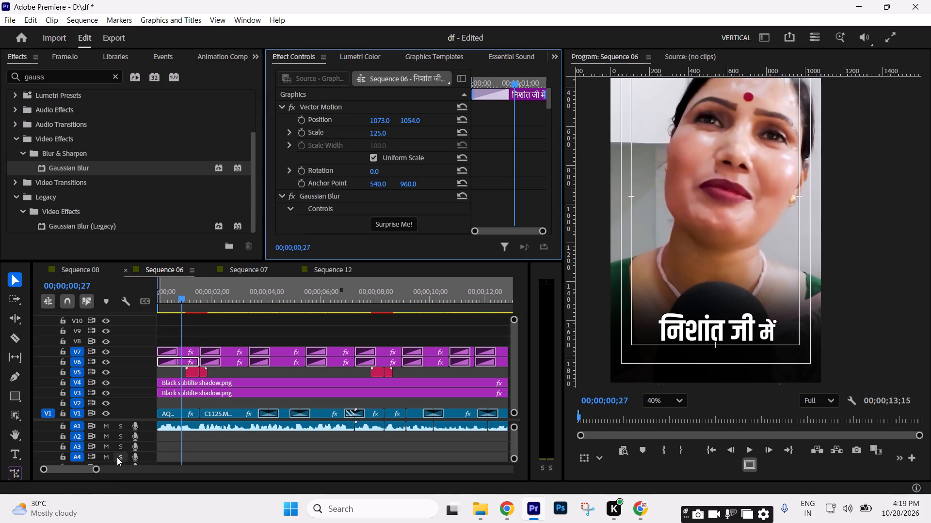
{"action": "left_click_drag", "start_coordinate": [95, 471], "coordinate": [161, 463]}
{"action": "key", "text": "Return"}
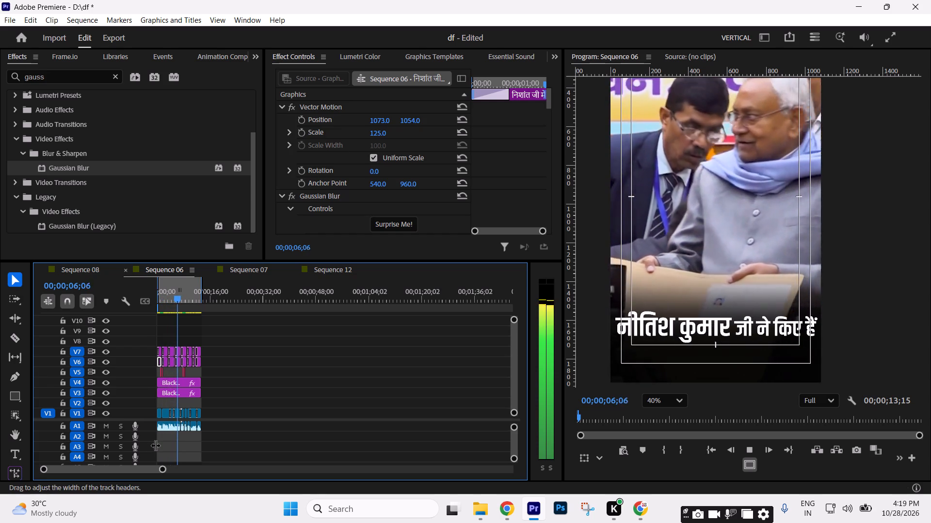
{"action": "left_click_drag", "start_coordinate": [179, 300], "coordinate": [97, 326]}
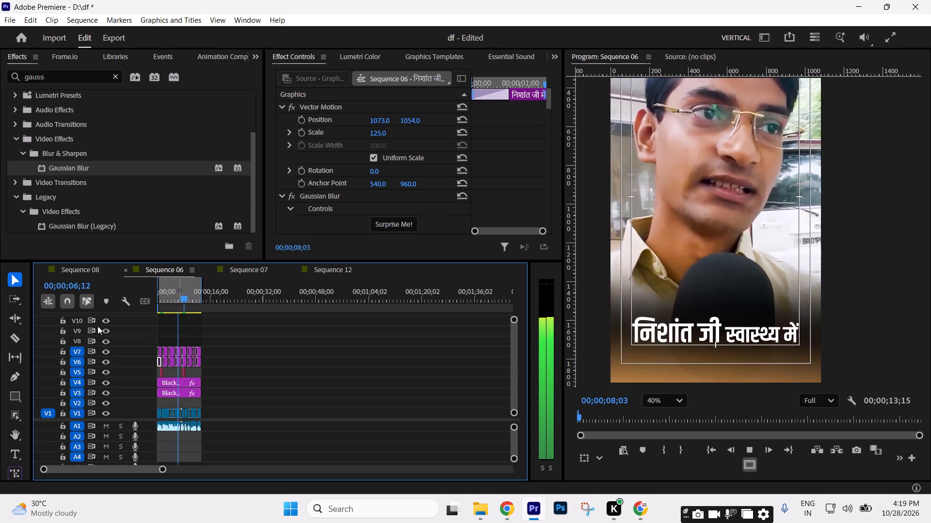
{"action": "left_click_drag", "start_coordinate": [97, 326], "coordinate": [48, 341]}
Find the Drop Shadow video effect and apply it to the V6 copy of the first caption, with the playhead at 00;00;01;00.
{"action": "left_click_drag", "start_coordinate": [163, 470], "coordinate": [98, 473]}
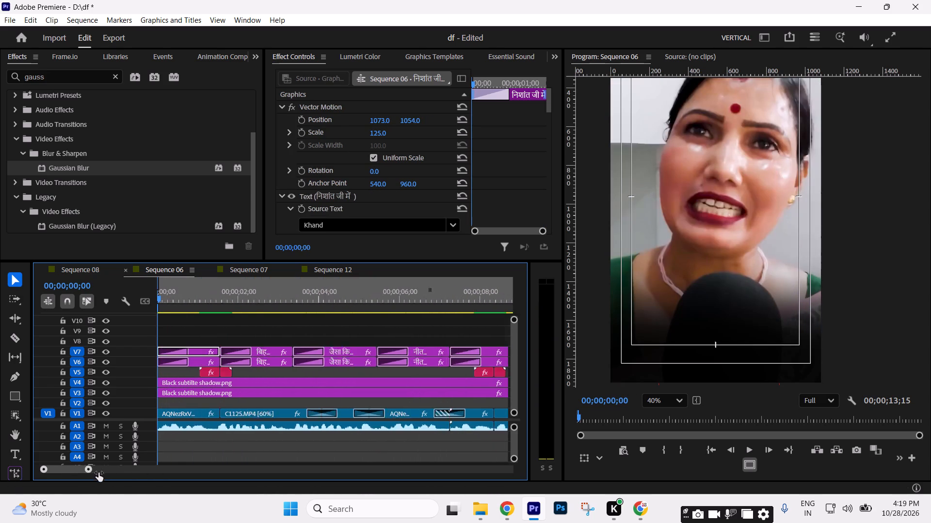
{"action": "left_click_drag", "start_coordinate": [98, 473], "coordinate": [99, 473]}
{"action": "left_click_drag", "start_coordinate": [171, 295], "coordinate": [184, 298]}
{"action": "scroll", "coordinate": [697, 287], "scroll_direction": "down", "scroll_amount": 4}
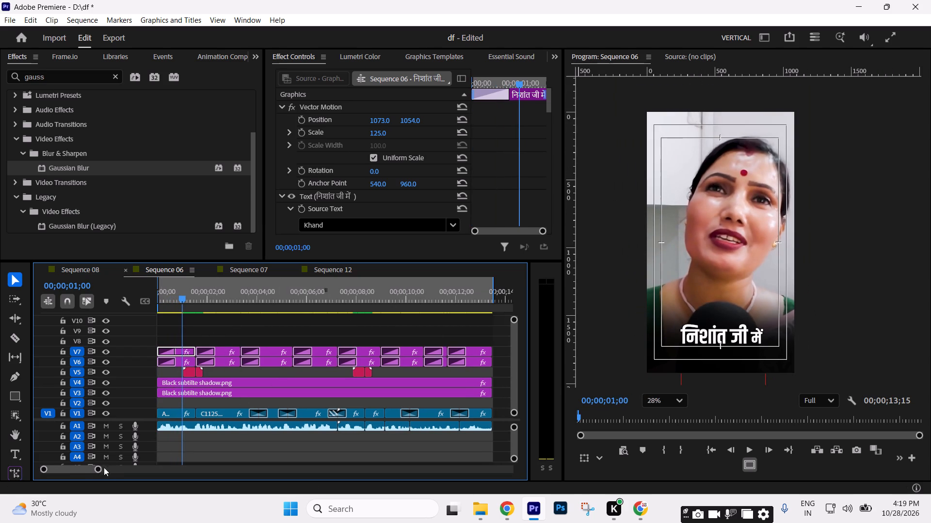
{"action": "left_click_drag", "start_coordinate": [96, 471], "coordinate": [85, 471]}
{"action": "left_click", "coordinate": [220, 359]}
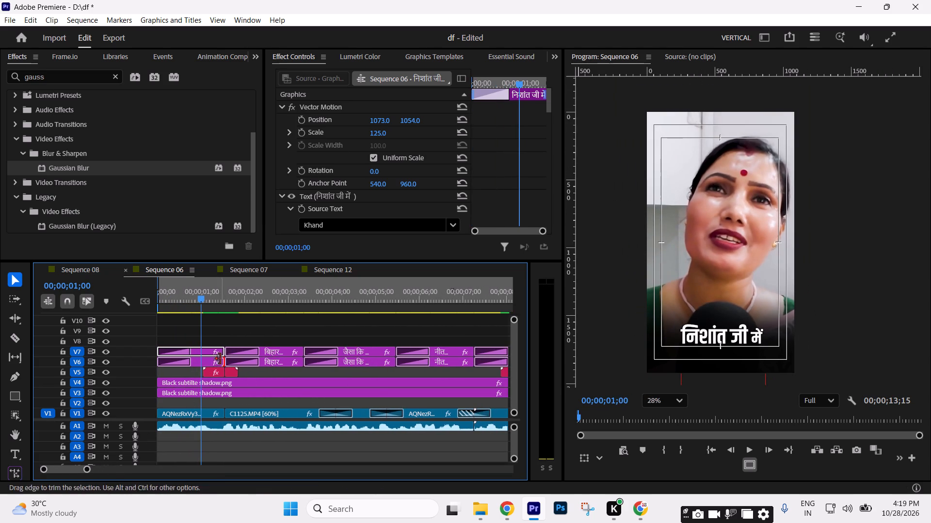
{"action": "left_click", "coordinate": [213, 360]}
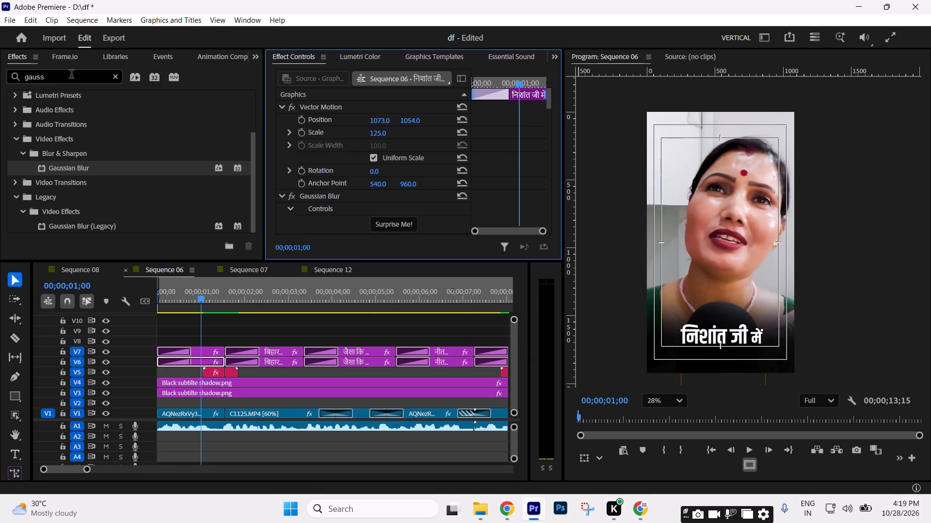
{"action": "left_click_drag", "start_coordinate": [64, 80], "coordinate": [0, 84]}
{"action": "type", "text": "drop"}
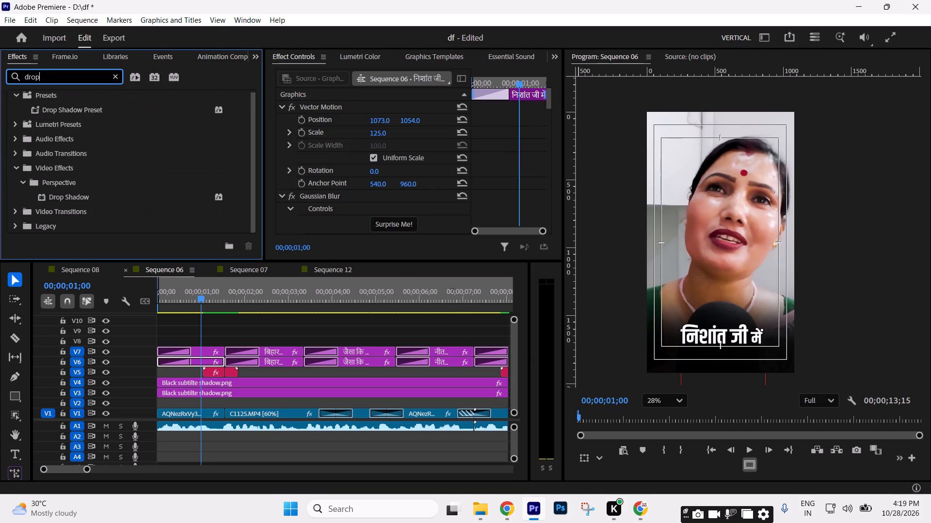
{"action": "scroll", "coordinate": [122, 90], "scroll_direction": "down", "scroll_amount": 5}
{"action": "left_click_drag", "start_coordinate": [64, 197], "coordinate": [98, 229]}
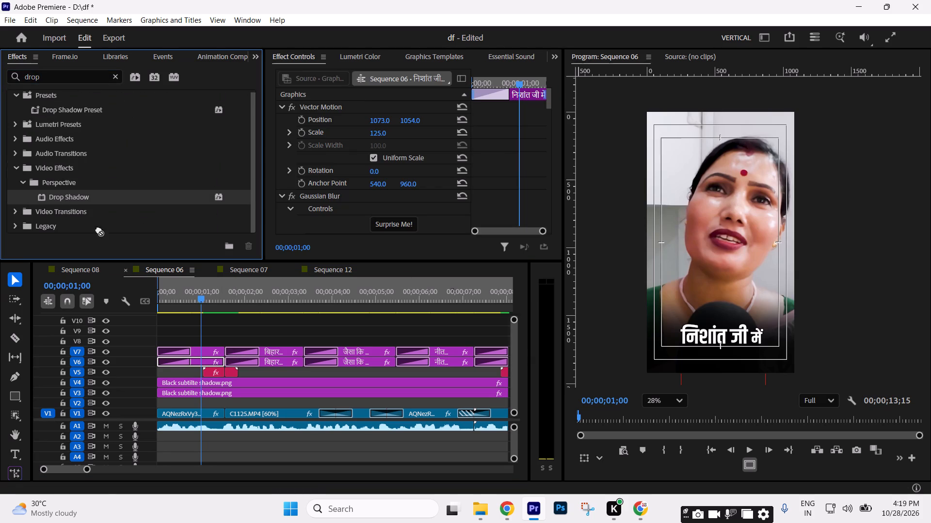
{"action": "left_click_drag", "start_coordinate": [98, 229], "coordinate": [211, 358]}
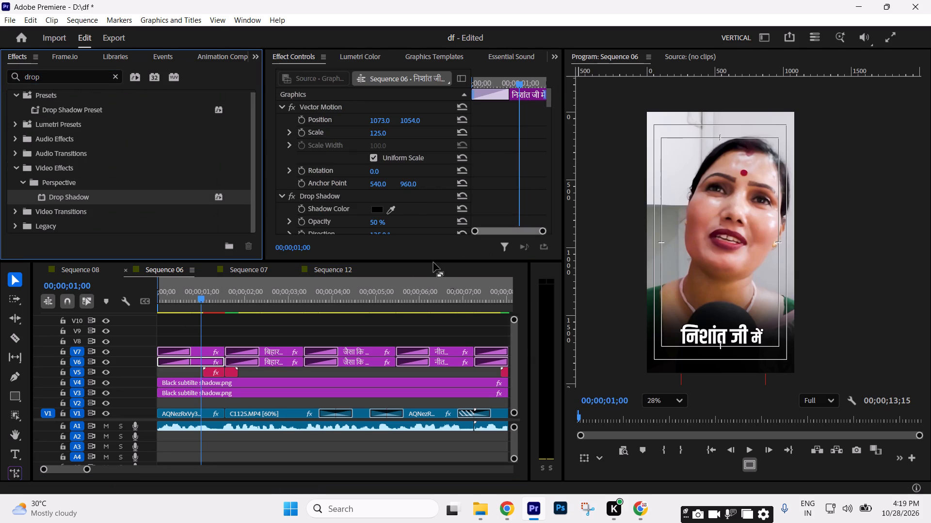
Set the Drop Shadow's Shadow Color on the first V6 caption to a saturated blue after trying green shades.
{"action": "left_click_drag", "start_coordinate": [435, 262], "coordinate": [444, 307]}
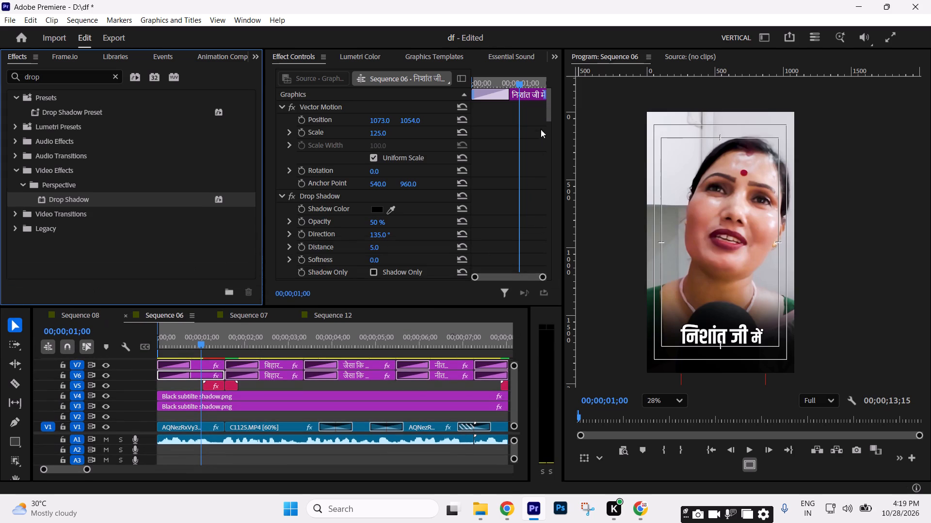
{"action": "left_click_drag", "start_coordinate": [550, 106], "coordinate": [537, 114]}
{"action": "left_click", "coordinate": [371, 164]}
{"action": "left_click", "coordinate": [377, 164]}
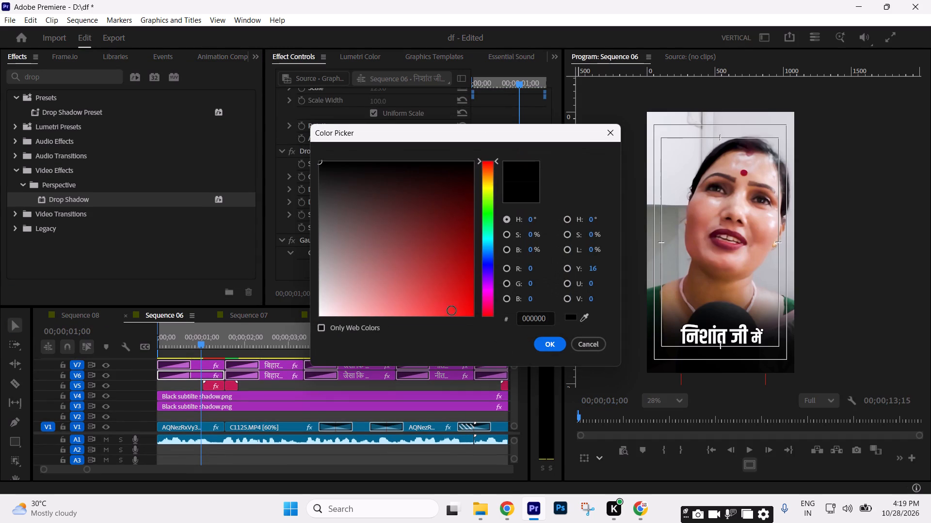
{"action": "left_click_drag", "start_coordinate": [440, 298], "coordinate": [587, 371]}
{"action": "left_click_drag", "start_coordinate": [482, 216], "coordinate": [485, 221]}
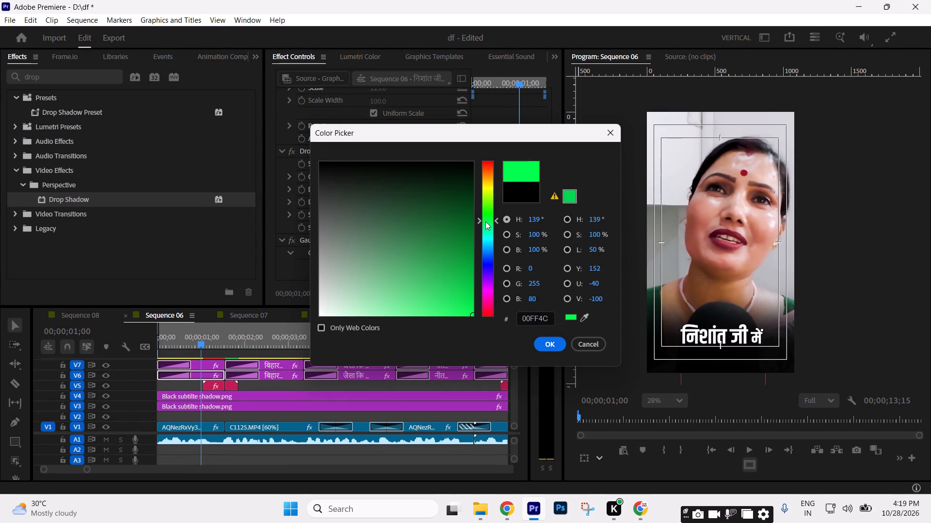
{"action": "left_click_drag", "start_coordinate": [485, 221], "coordinate": [488, 218]}
{"action": "left_click_drag", "start_coordinate": [469, 243], "coordinate": [476, 236]}
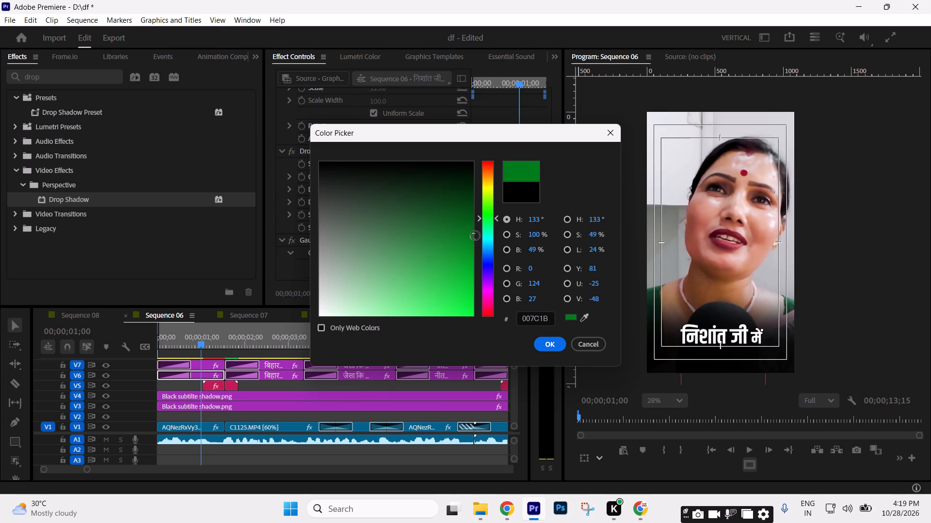
{"action": "left_click_drag", "start_coordinate": [476, 236], "coordinate": [476, 261]}
{"action": "left_click_drag", "start_coordinate": [488, 247], "coordinate": [487, 265]}
{"action": "left_click_drag", "start_coordinate": [468, 277], "coordinate": [485, 327]}
{"action": "left_click", "coordinate": [550, 349]}
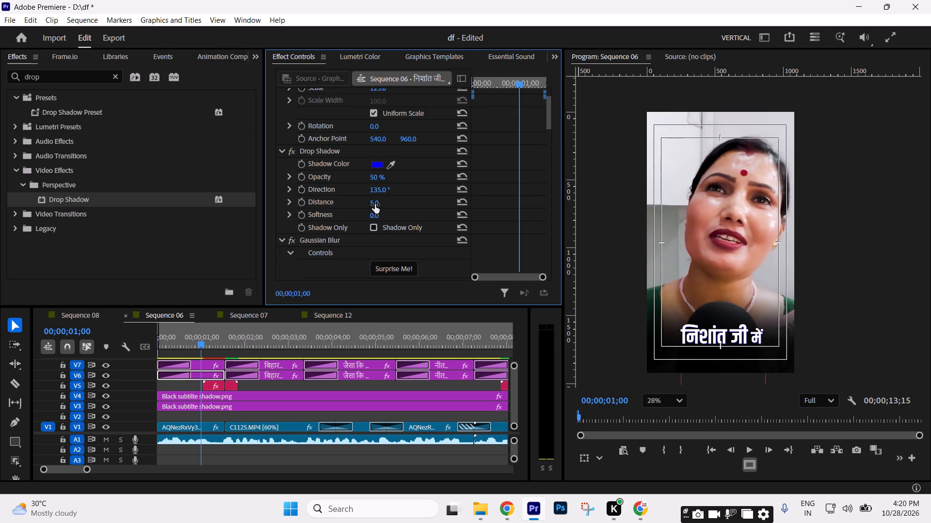
Set the Drop Shadow's Opacity to 100% and its Distance to 10, checking the caption up close.
{"action": "left_click", "coordinate": [372, 201]}
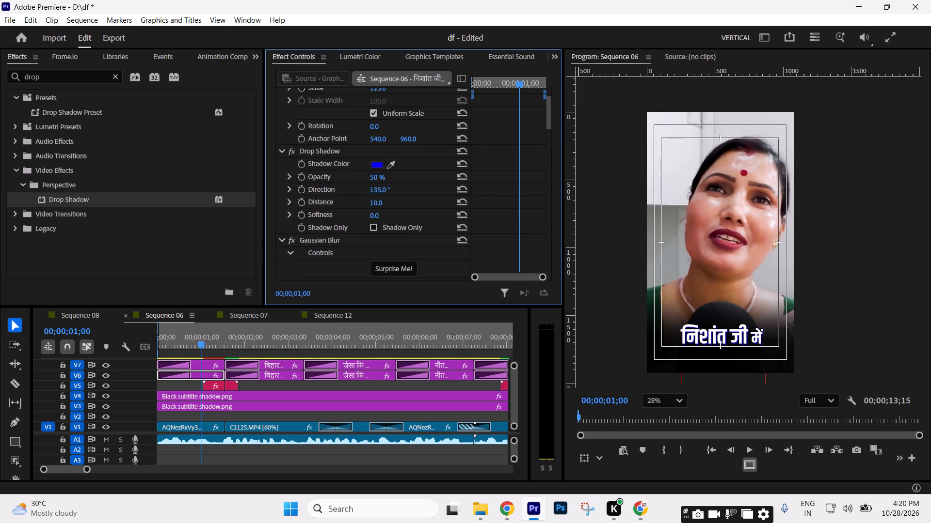
{"action": "left_click_drag", "start_coordinate": [376, 180], "coordinate": [530, 173]}
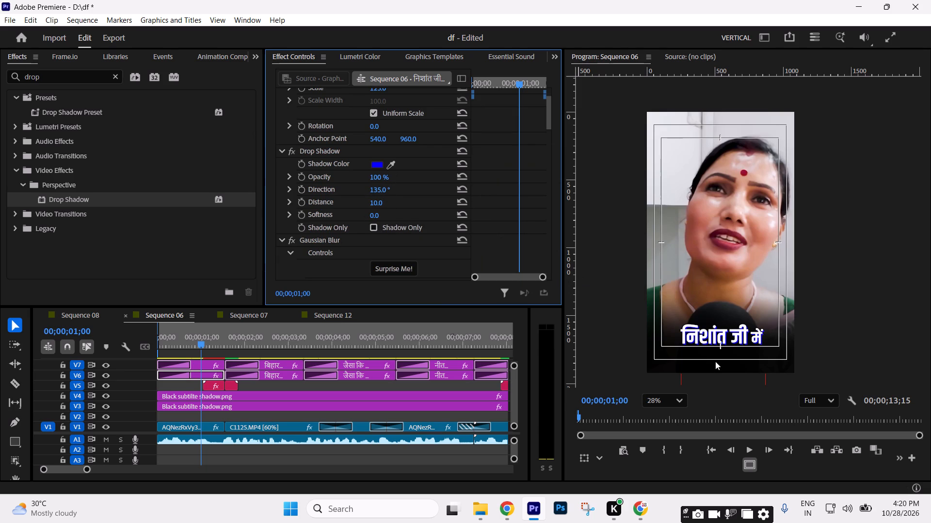
{"action": "scroll", "coordinate": [732, 343], "scroll_direction": "up", "scroll_amount": 8}
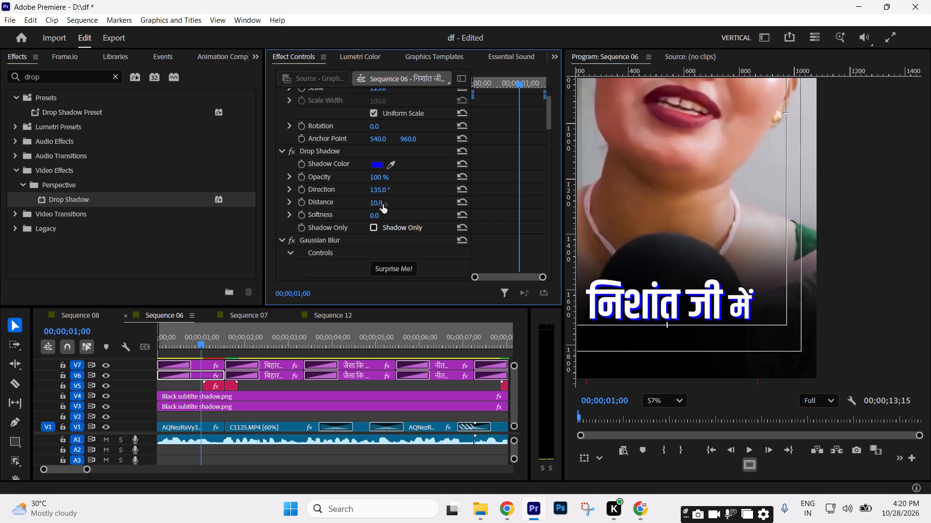
{"action": "left_click", "coordinate": [377, 201]}
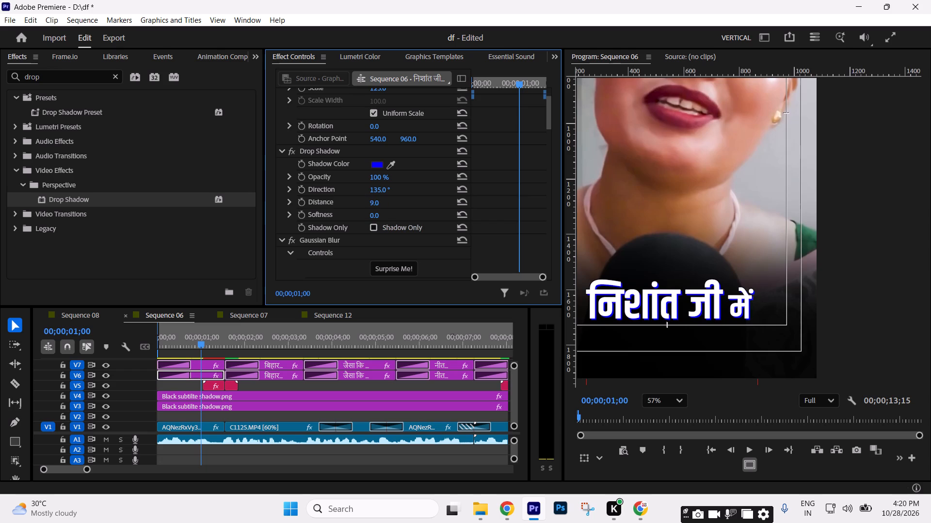
{"action": "left_click", "coordinate": [374, 203]}
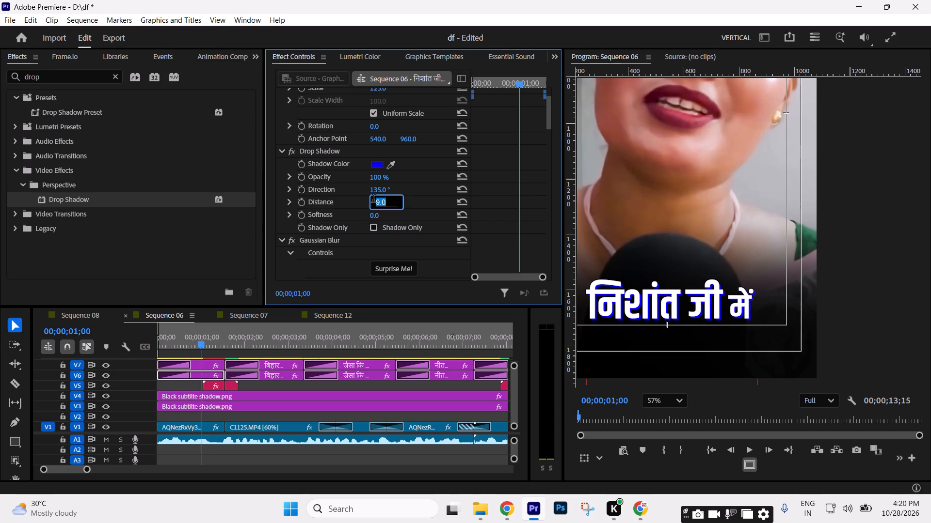
{"action": "type", "text": "10"}
{"action": "key", "text": "Return"}
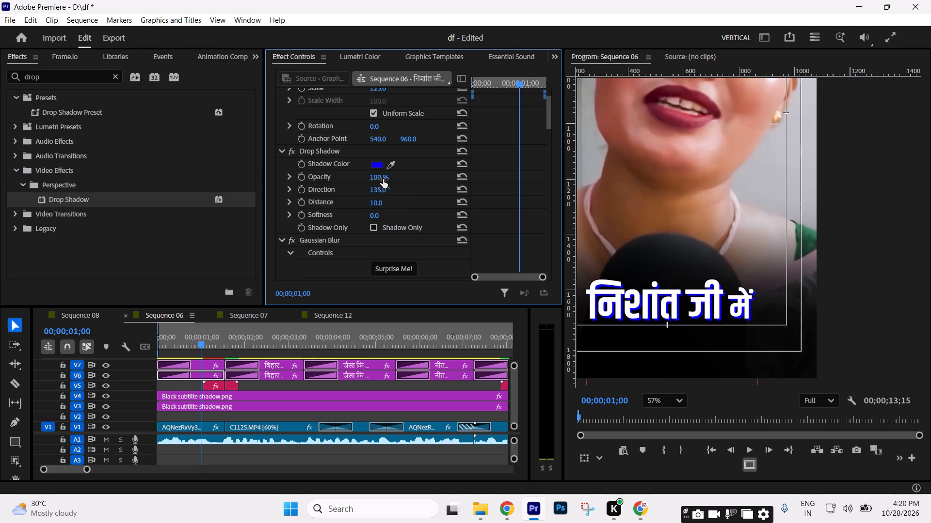
Try Drop Shadow Softness values between 1 and 15 on the first V6 caption, and set Softness to 5.
{"action": "left_click_drag", "start_coordinate": [377, 217], "coordinate": [377, 217]}
{"action": "left_click_drag", "start_coordinate": [377, 217], "coordinate": [370, 211]}
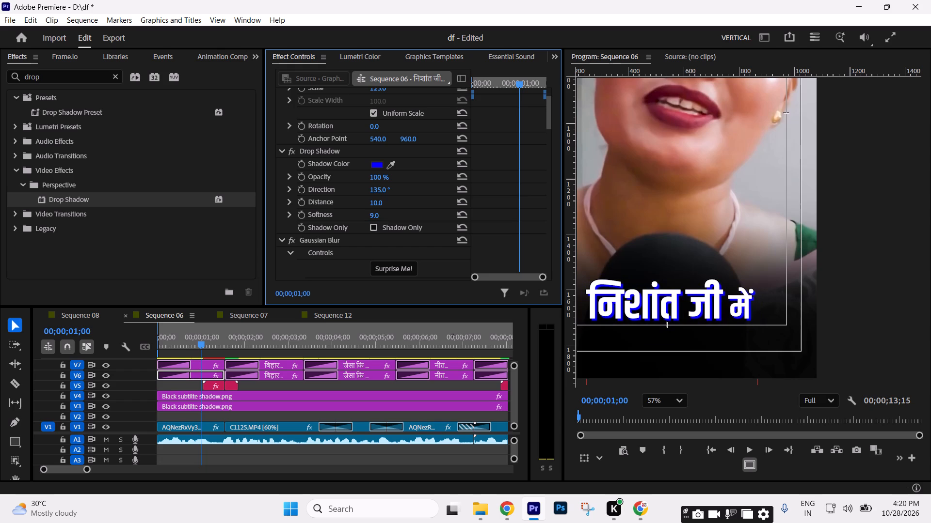
{"action": "left_click_drag", "start_coordinate": [370, 211], "coordinate": [372, 212]}
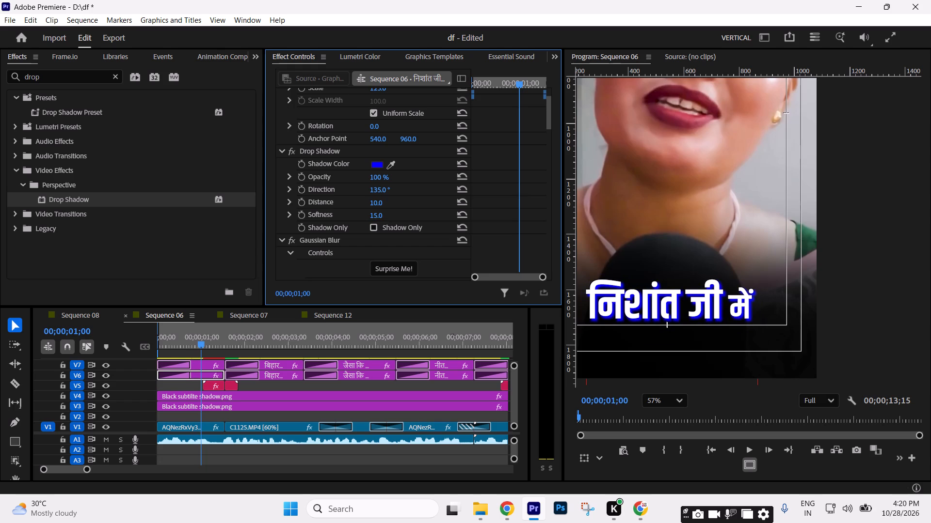
{"action": "left_click_drag", "start_coordinate": [372, 212], "coordinate": [368, 212]}
{"action": "left_click", "coordinate": [376, 213]}
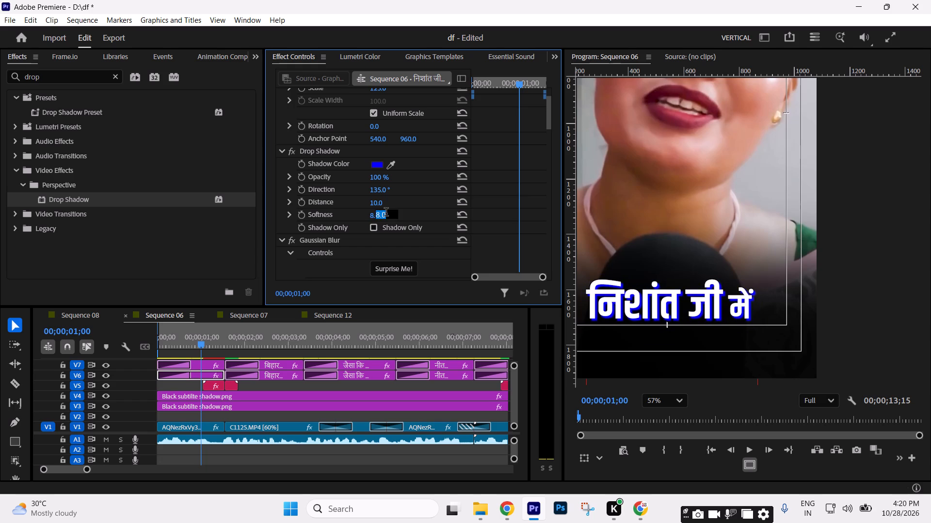
{"action": "key", "text": "5"}
{"action": "key", "text": "Return"}
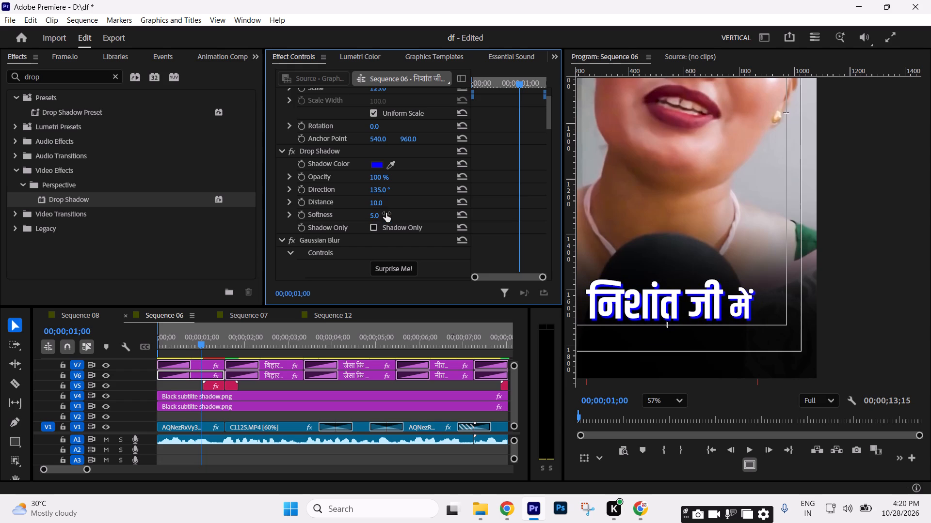
Change the Drop Shadow's Shadow Color on the first V6 caption to dark red 7E0303.
{"action": "left_click", "coordinate": [379, 165]}
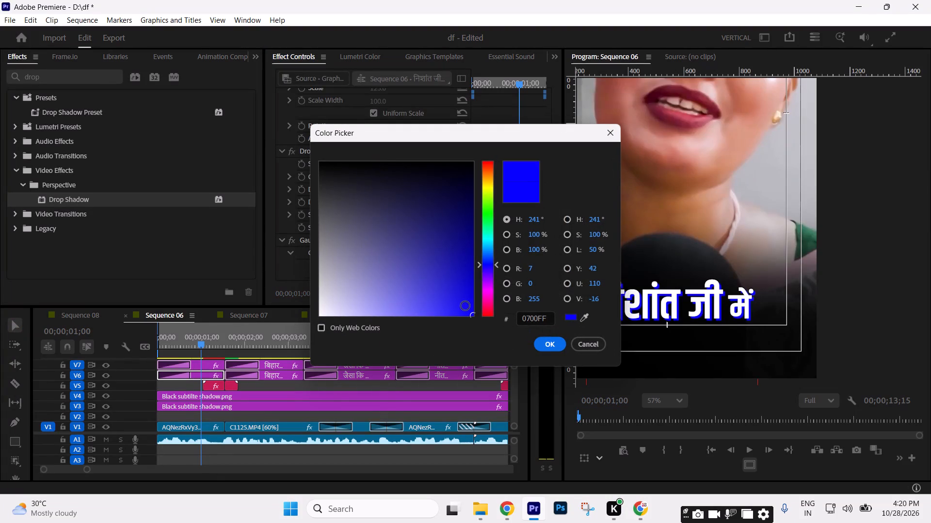
{"action": "left_click_drag", "start_coordinate": [471, 296], "coordinate": [471, 280]}
{"action": "left_click_drag", "start_coordinate": [471, 280], "coordinate": [465, 353]}
{"action": "left_click_drag", "start_coordinate": [468, 294], "coordinate": [474, 285]}
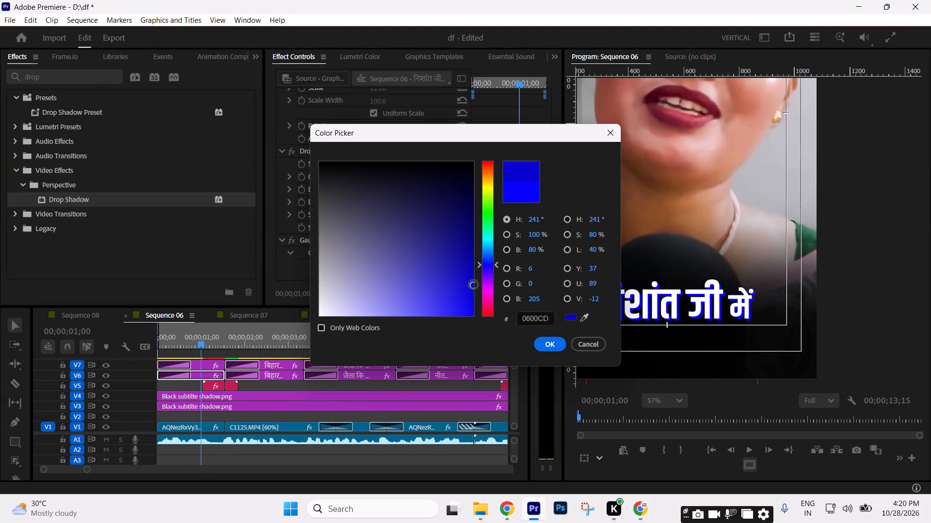
{"action": "left_click_drag", "start_coordinate": [486, 298], "coordinate": [489, 319]}
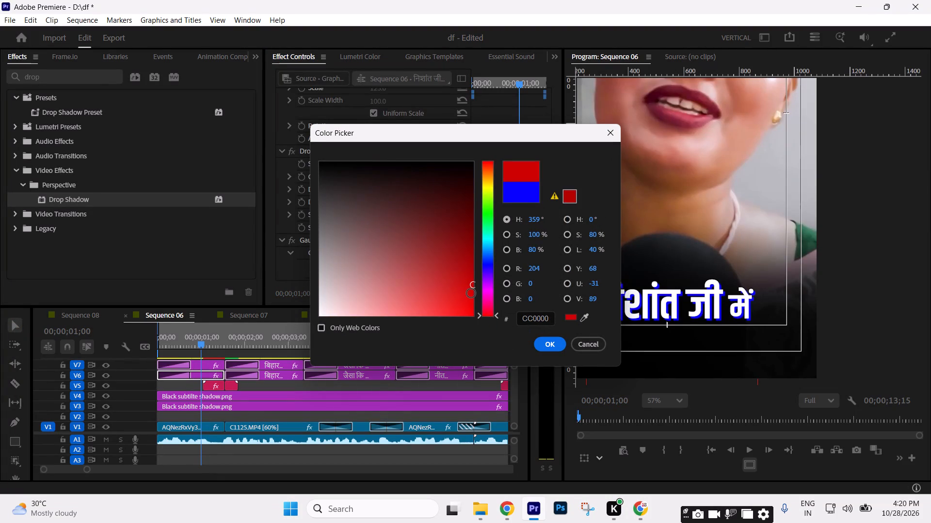
{"action": "left_click_drag", "start_coordinate": [471, 293], "coordinate": [474, 244]}
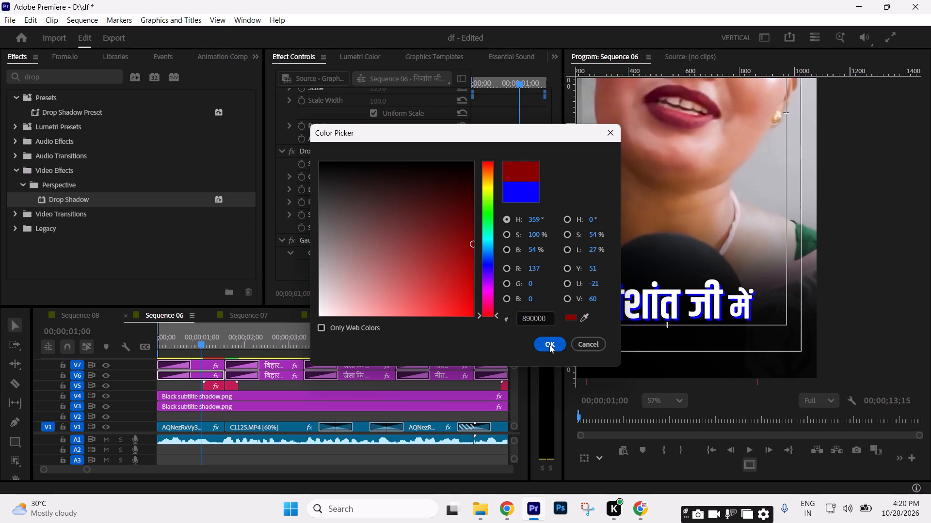
{"action": "left_click", "coordinate": [554, 351]}
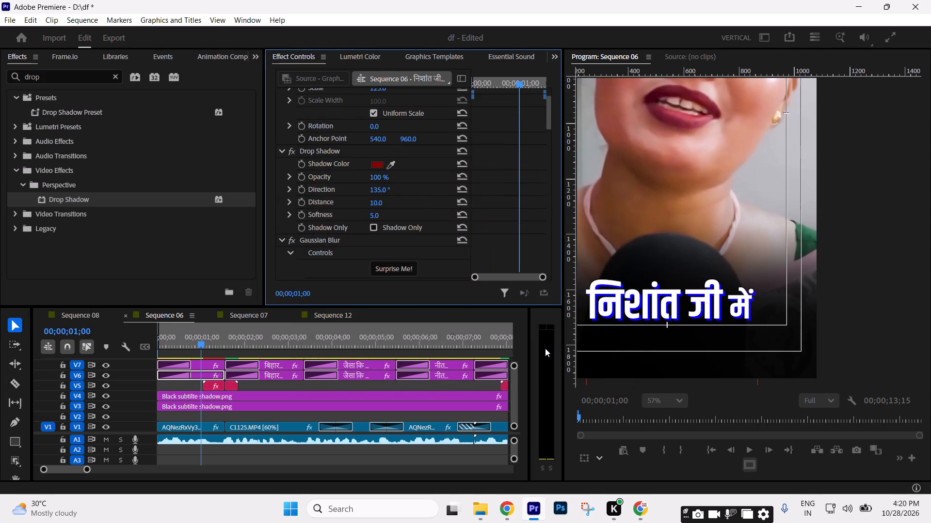
{"action": "left_click", "coordinate": [376, 168]}
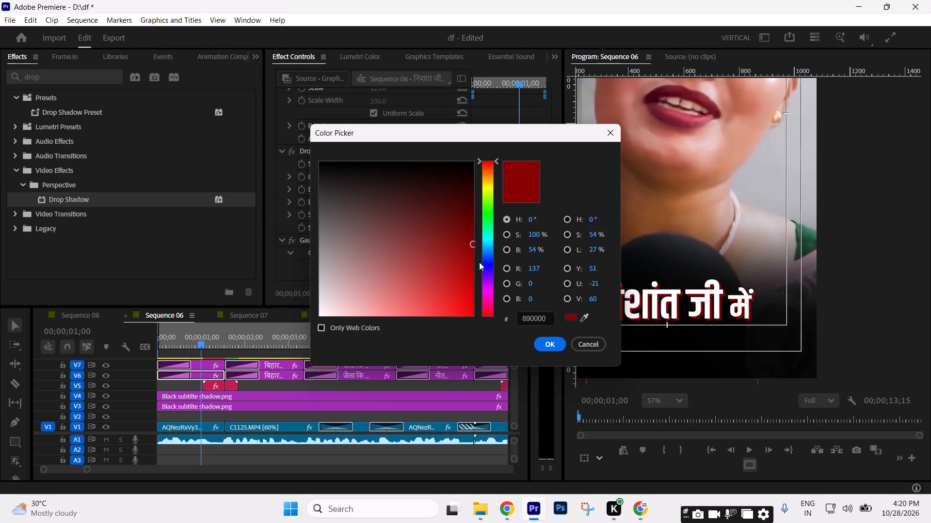
{"action": "left_click_drag", "start_coordinate": [472, 243], "coordinate": [469, 236]}
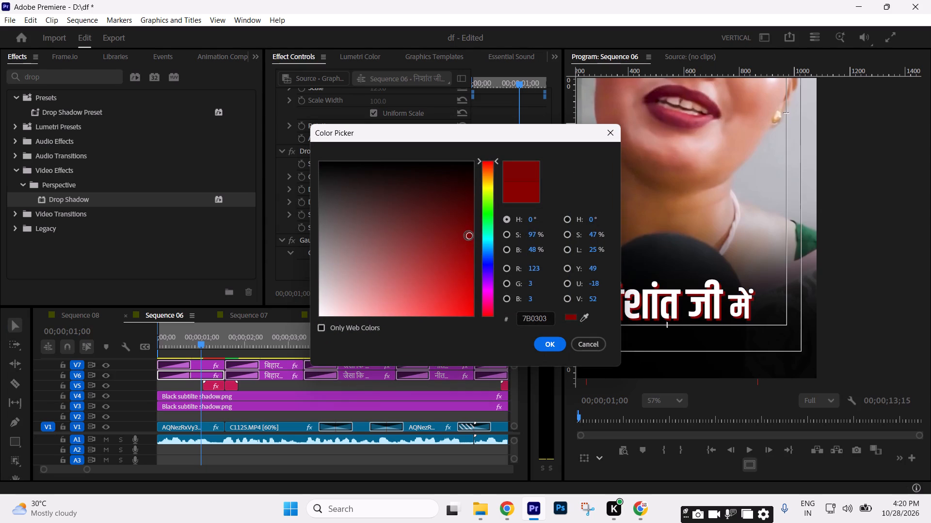
{"action": "left_click_drag", "start_coordinate": [469, 236], "coordinate": [469, 238]}
{"action": "left_click", "coordinate": [551, 347]}
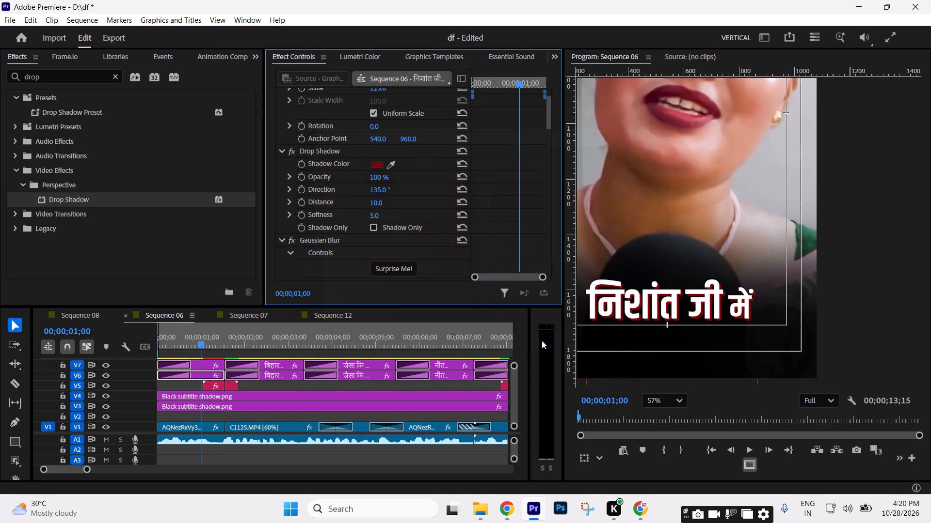
Play the first caption with the preview fitted to the frame, and review the shadow colour around 00;00;01;05.
{"action": "left_click_drag", "start_coordinate": [658, 403], "coordinate": [658, 233]}
{"action": "key", "text": "space"}
{"action": "key", "text": "space"}
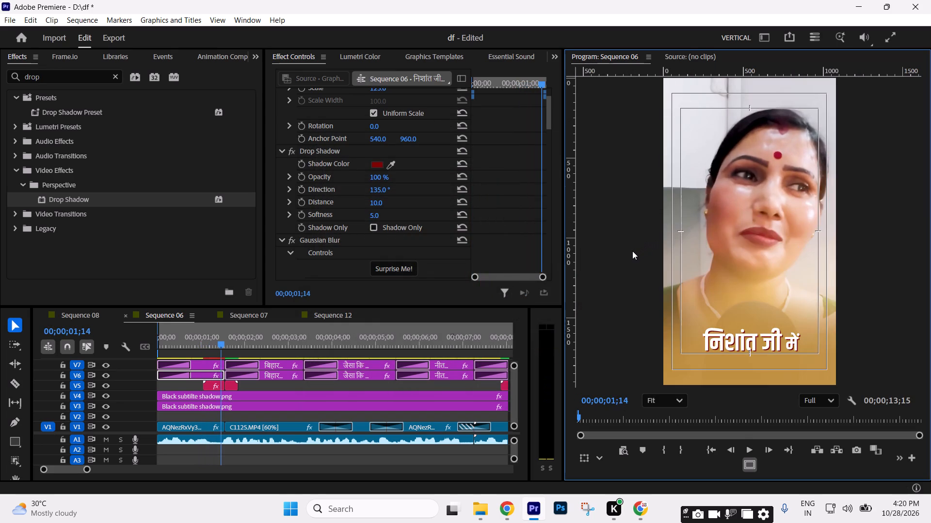
{"action": "left_click", "coordinate": [209, 332]}
{"action": "left_click", "coordinate": [203, 373]}
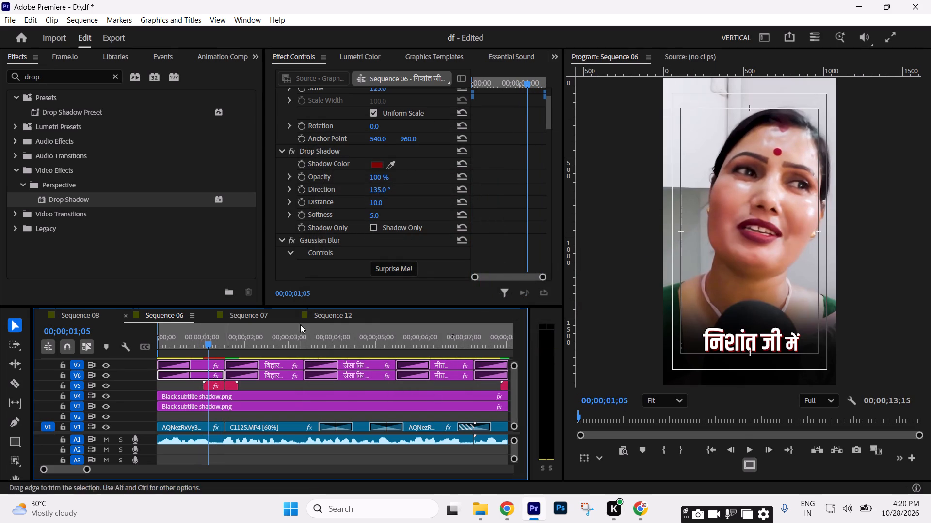
{"action": "left_click", "coordinate": [379, 168]}
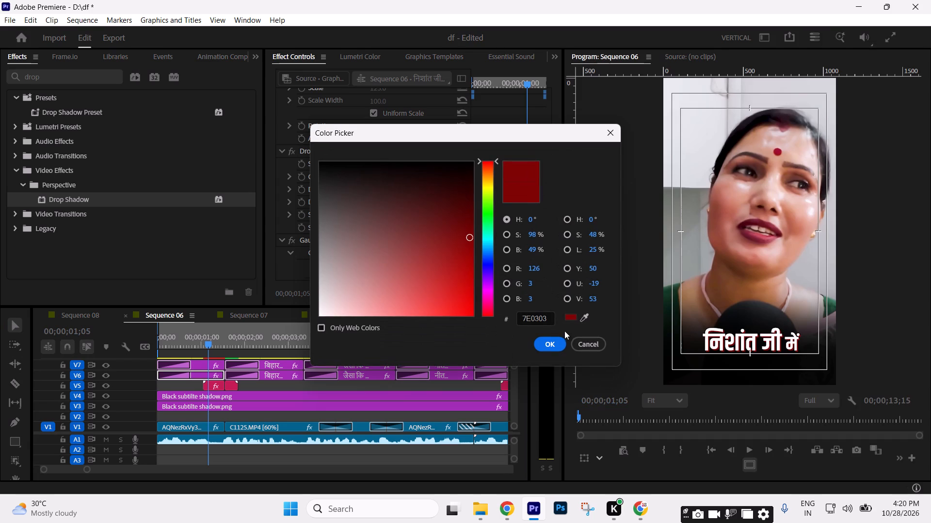
{"action": "left_click", "coordinate": [547, 342]}
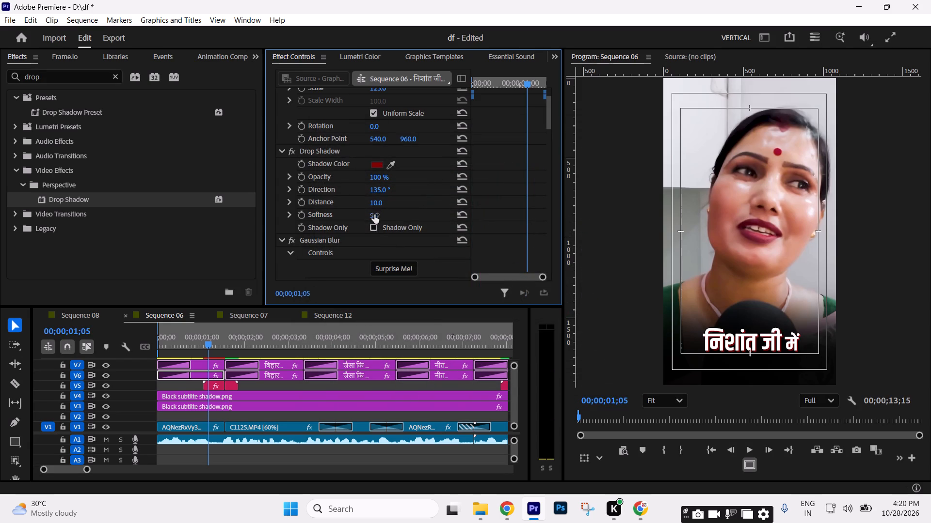
Set the Drop Shadow's Distance to 12 and Softness to 6 on the first V6 caption, keeping Opacity at 100%.
{"action": "left_click", "coordinate": [376, 200]}
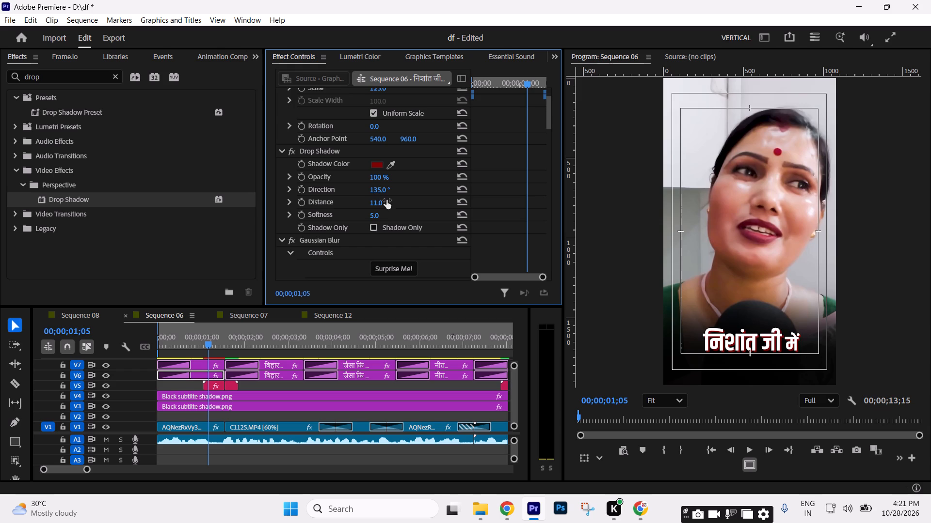
{"action": "left_click", "coordinate": [378, 200]}
{"action": "type", "text": "12"}
{"action": "left_click", "coordinate": [377, 217]}
{"action": "key", "text": "6"}
{"action": "key", "text": "Return"}
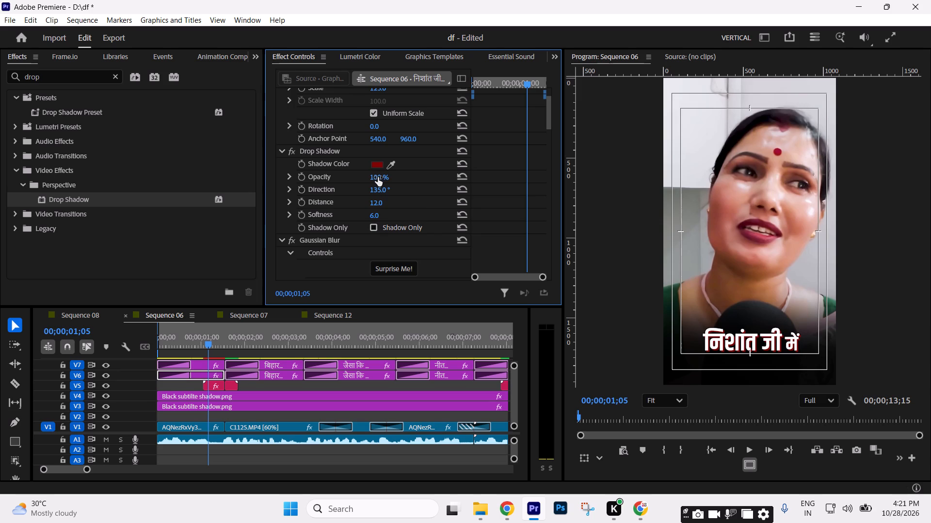
{"action": "left_click_drag", "start_coordinate": [378, 177], "coordinate": [420, 177]}
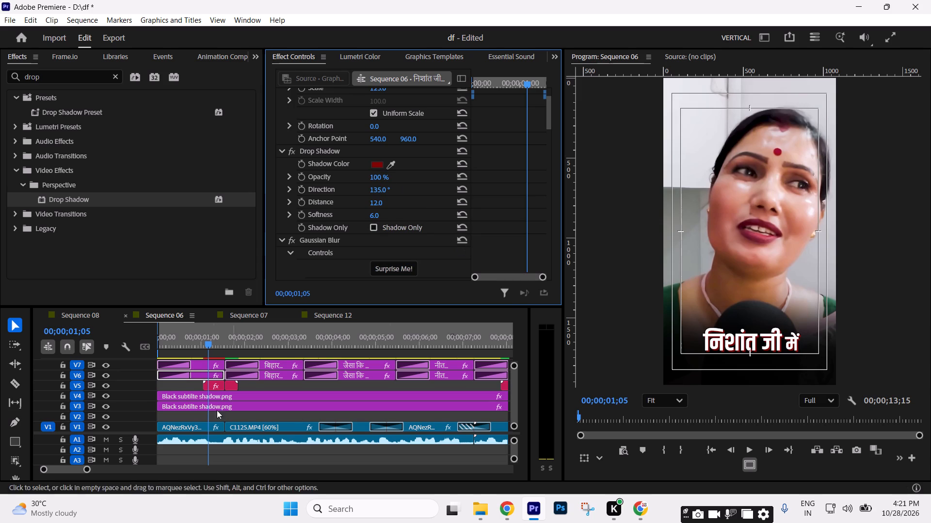
Copy the first V6 caption's Drop Shadow effect and paste it onto the second, third and fourth V6 captions.
{"action": "left_click", "coordinate": [323, 153]}
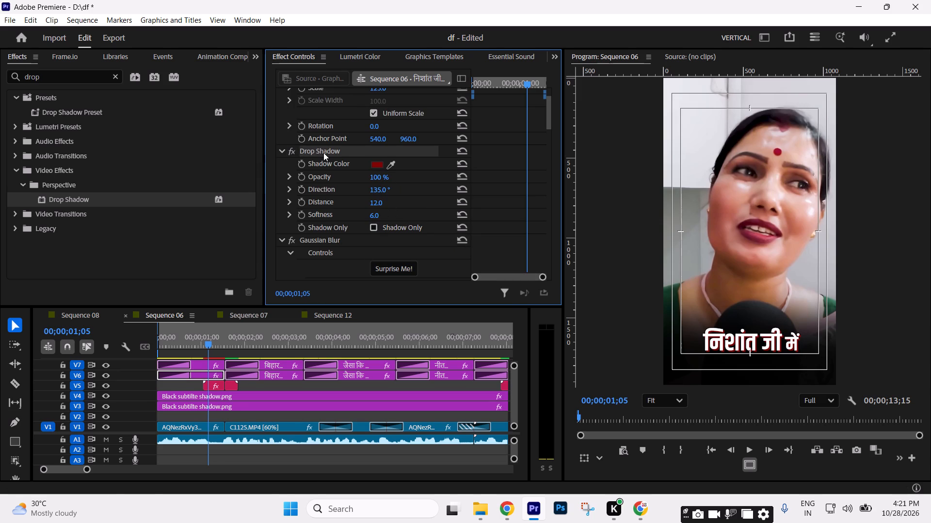
{"action": "key", "text": "ctrl+c"}
{"action": "left_click", "coordinate": [281, 373]}
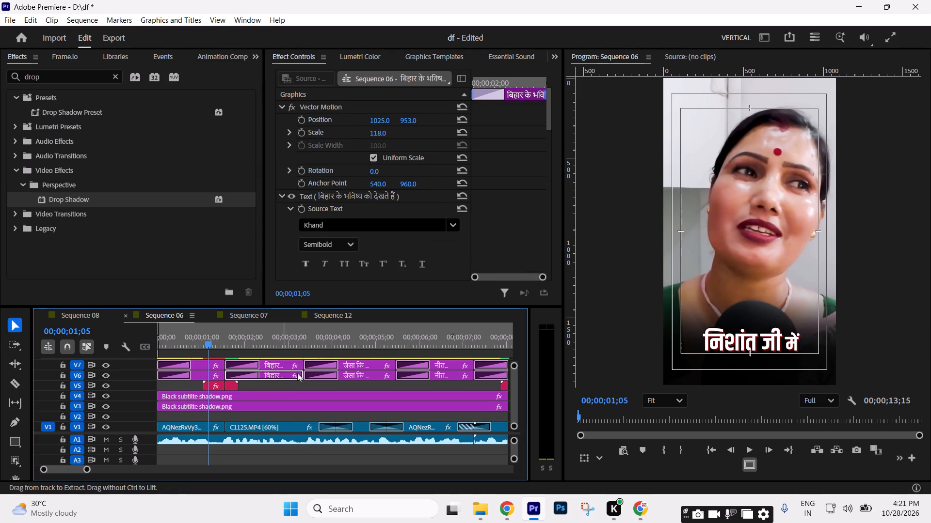
{"action": "key", "text": "ctrl+v"}
{"action": "left_click", "coordinate": [373, 375]}
{"action": "key", "text": "ctrl+v"}
{"action": "left_click", "coordinate": [456, 377]}
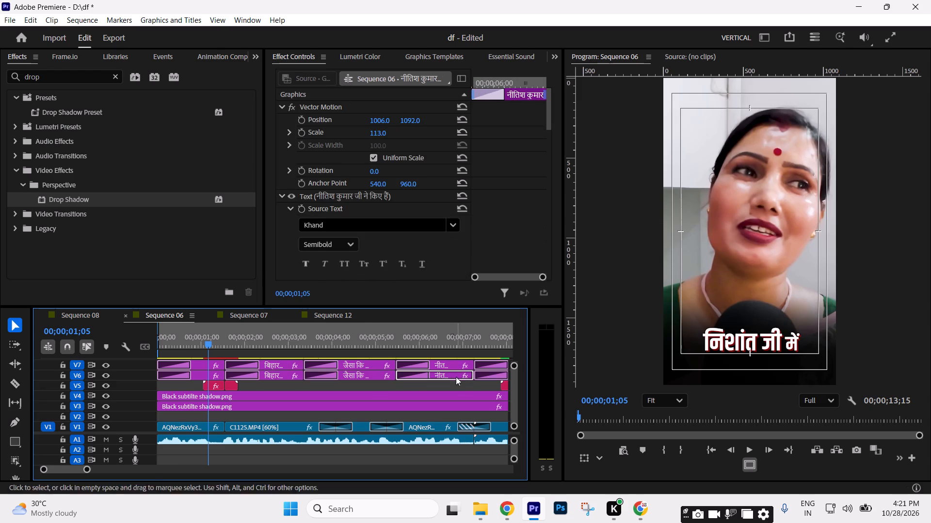
{"action": "key", "text": "ctrl+v"}
Paste the Drop Shadow effect onto the remaining V6 captions, the fifth through the eighth.
{"action": "key", "text": "minus"}
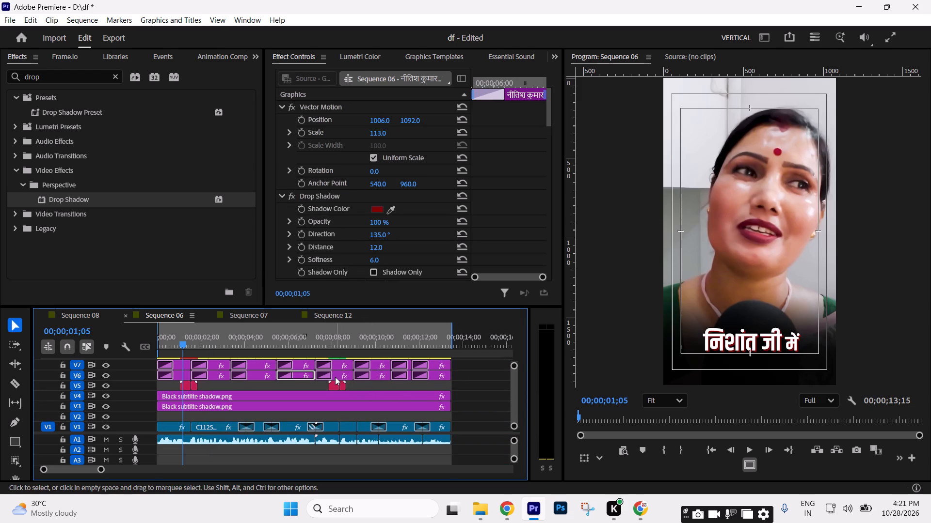
{"action": "left_click", "coordinate": [335, 377]}
{"action": "key", "text": "ctrl+v"}
{"action": "left_click", "coordinate": [379, 373]}
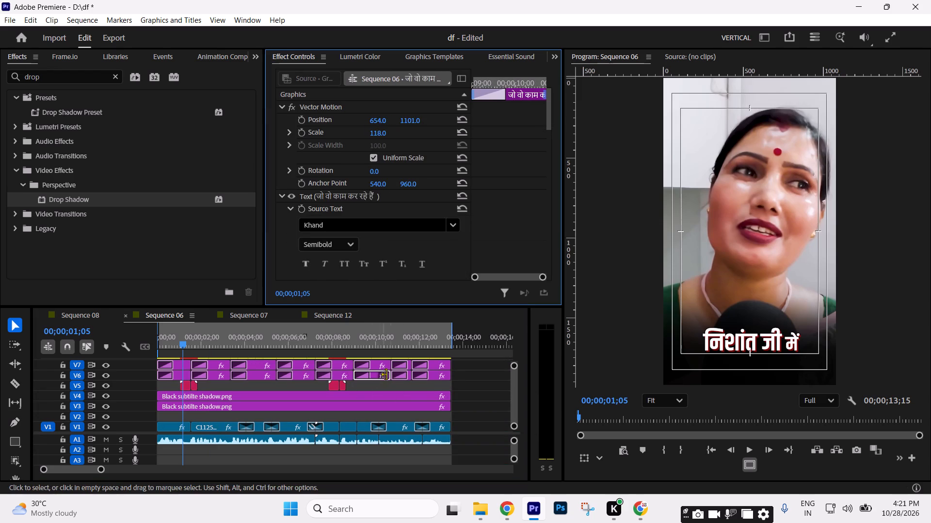
{"action": "key", "text": "ctrl+v"}
{"action": "left_click", "coordinate": [447, 375]}
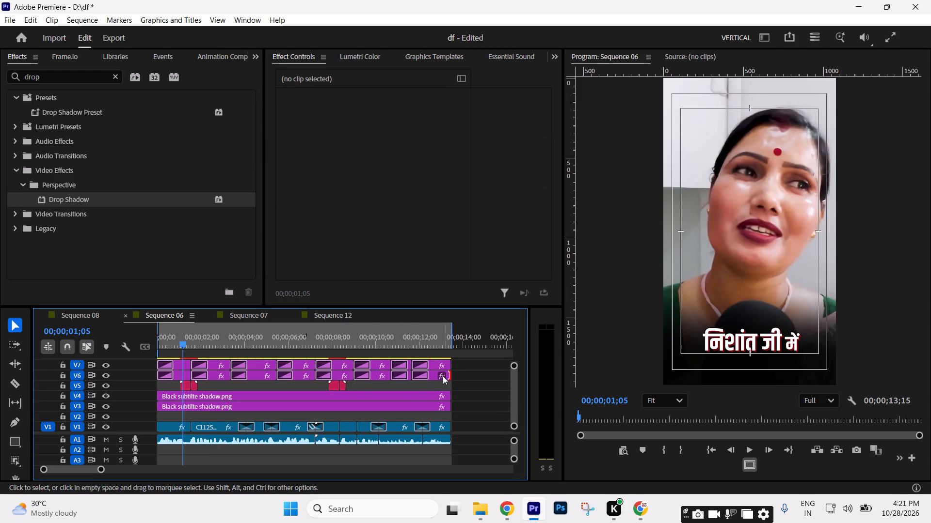
{"action": "left_click", "coordinate": [440, 376]}
{"action": "key", "text": "ctrl+v"}
{"action": "left_click", "coordinate": [406, 345]}
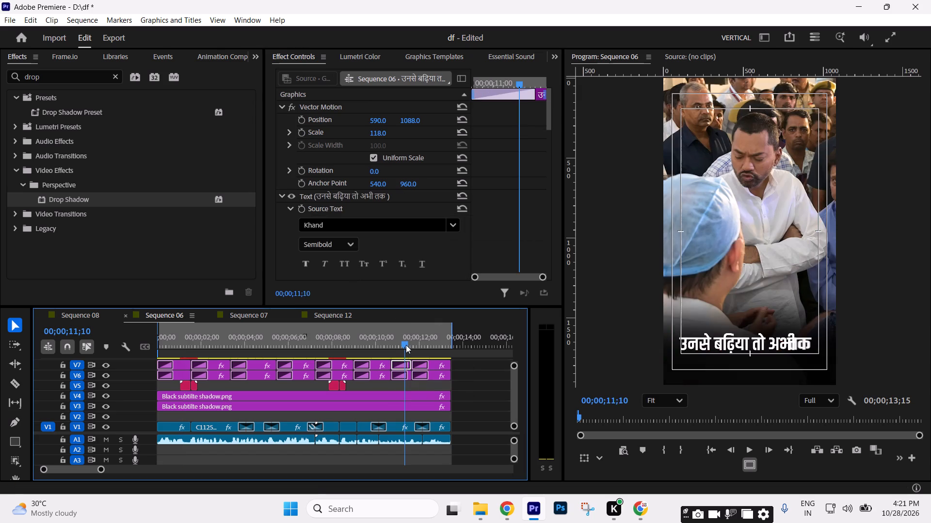
{"action": "key", "text": "equal"}
{"action": "key", "text": "equal"}
{"action": "key", "text": "equal"}
{"action": "left_click", "coordinate": [379, 376]}
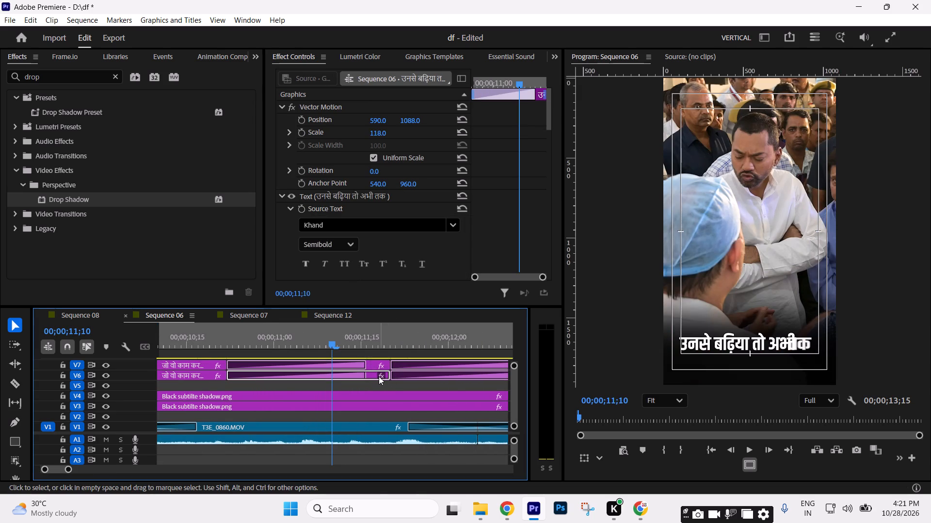
{"action": "key", "text": "ctrl+v"}
Play Sequence 06 from the start to review the drop shadows across all the captions.
{"action": "type", "text": "---"}
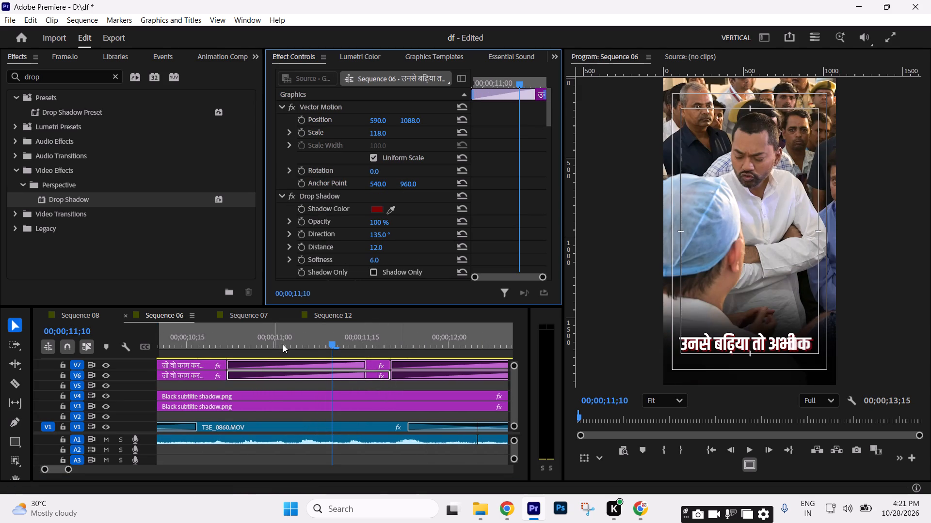
{"action": "key", "text": "minus"}
{"action": "key", "text": "minus"}
{"action": "left_click", "coordinate": [217, 349]}
{"action": "type", "text": "---"}
{"action": "left_click_drag", "start_coordinate": [226, 342], "coordinate": [68, 364]}
{"action": "key", "text": "space"}
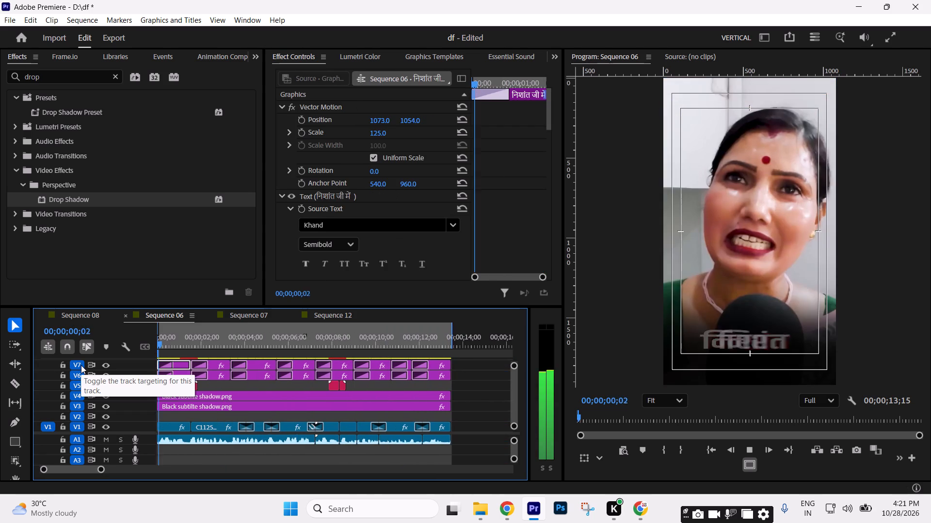
{"action": "key", "text": "space"}
{"action": "key", "text": "space"}
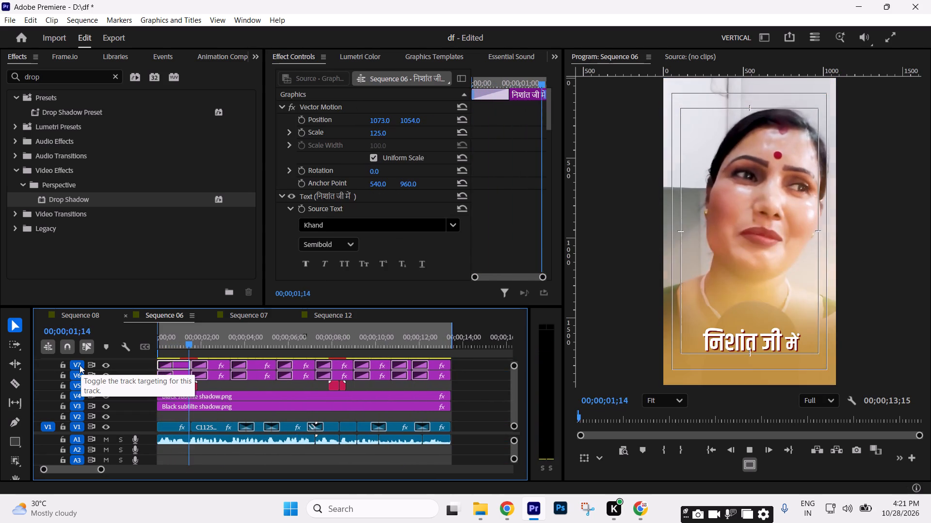
{"action": "key", "text": "space"}
{"action": "key", "text": "space"}
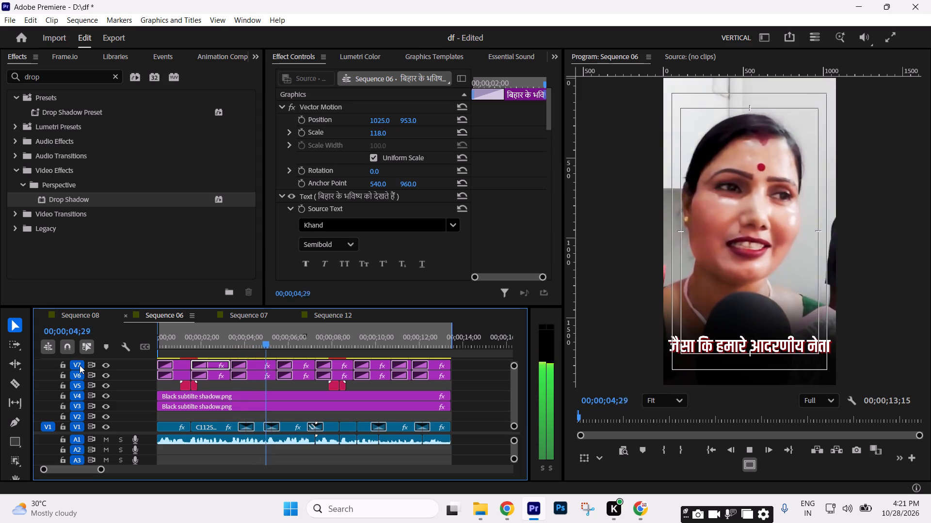
{"action": "key", "text": "space"}
{"action": "key", "text": "space"}
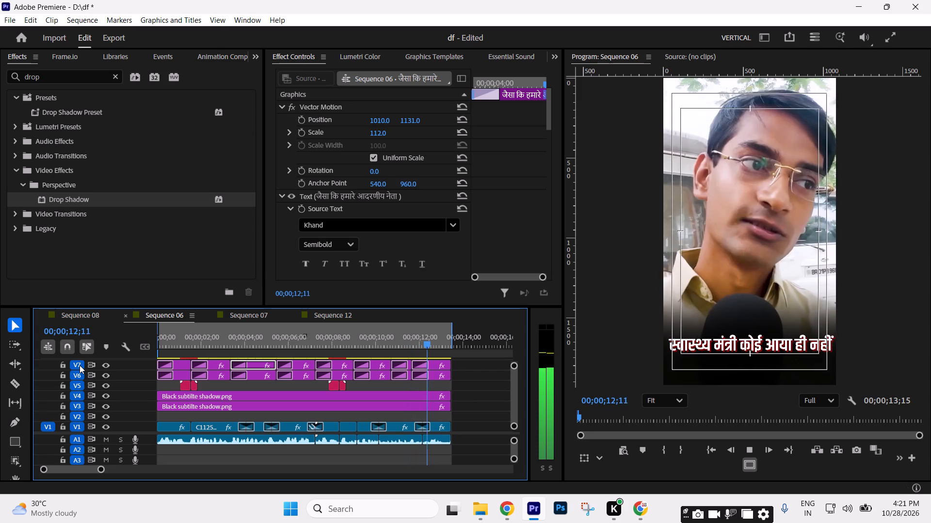
{"action": "key", "text": "space"}
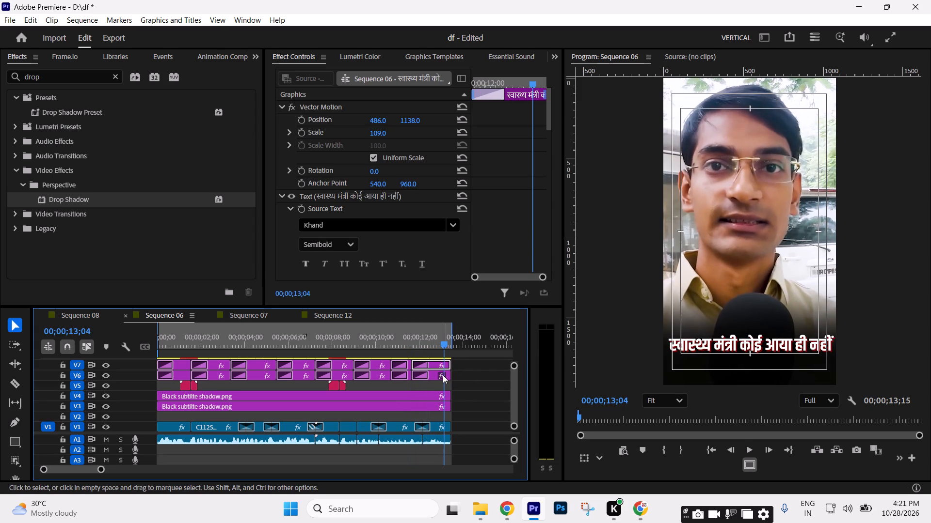
Move the last V6 caption copy past the sequence's end and paste the Drop Shadow onto the last V7 caption.
{"action": "left_click_drag", "start_coordinate": [438, 375], "coordinate": [496, 378]}
{"action": "left_click", "coordinate": [421, 365]}
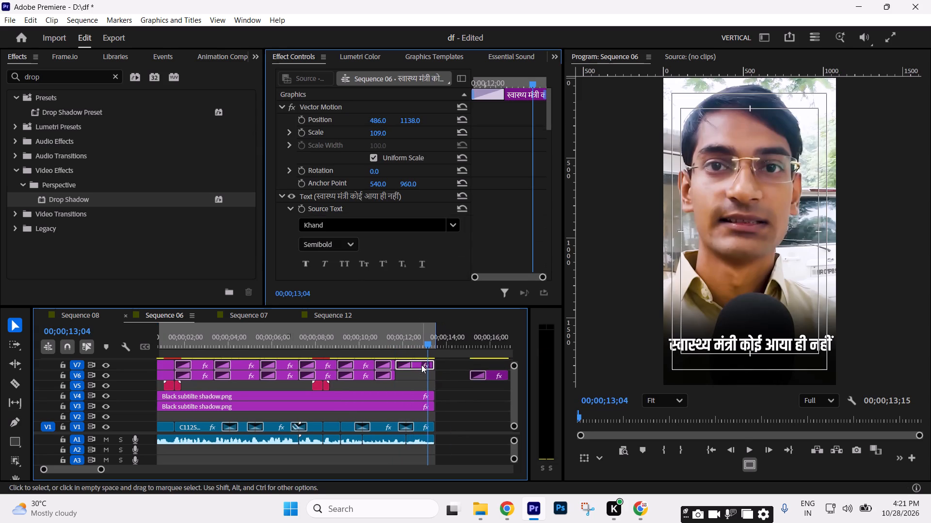
{"action": "key", "text": "ctrl+v"}
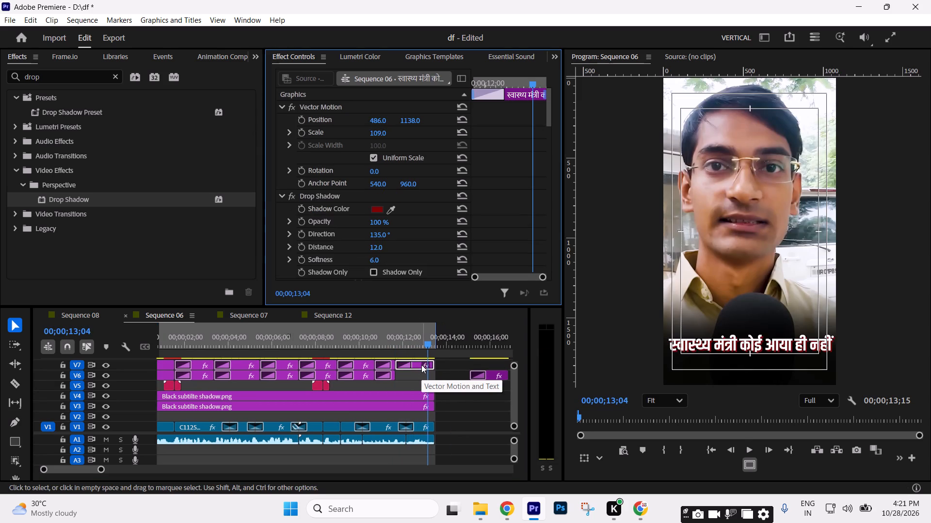
{"action": "key", "text": "minus"}
Delete the V6 caption copies that lie within the sequence's length, leaving the copy past the end.
{"action": "left_click_drag", "start_coordinate": [408, 377], "coordinate": [225, 376]}
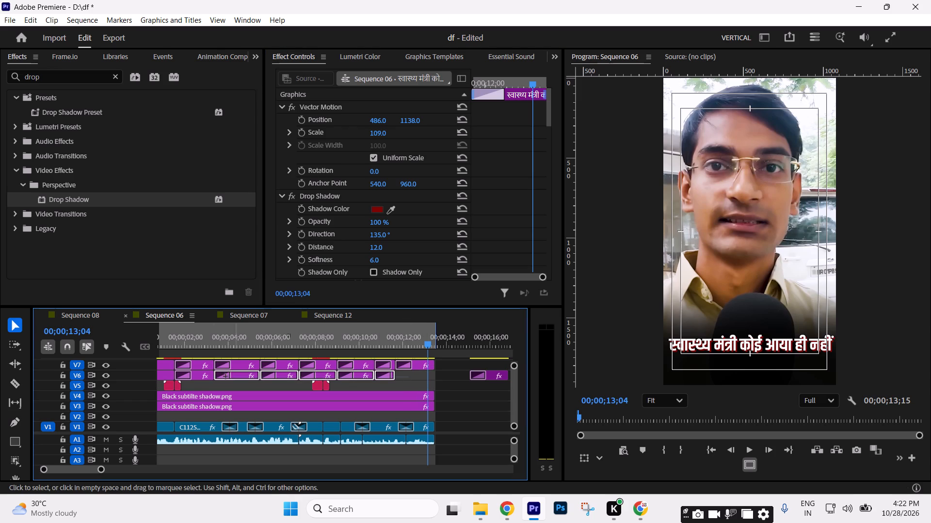
{"action": "left_click_drag", "start_coordinate": [225, 376], "coordinate": [106, 376]}
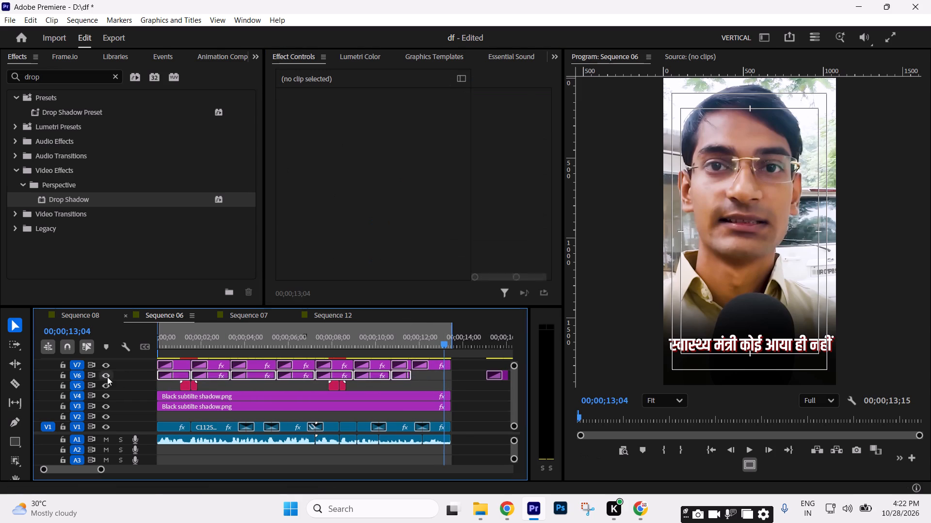
{"action": "key", "text": "Delete"}
Paste the Drop Shadow effect onto the remaining V7 captions, working back from the sixth and seventh to the first.
{"action": "left_click_drag", "start_coordinate": [398, 343], "coordinate": [382, 344]}
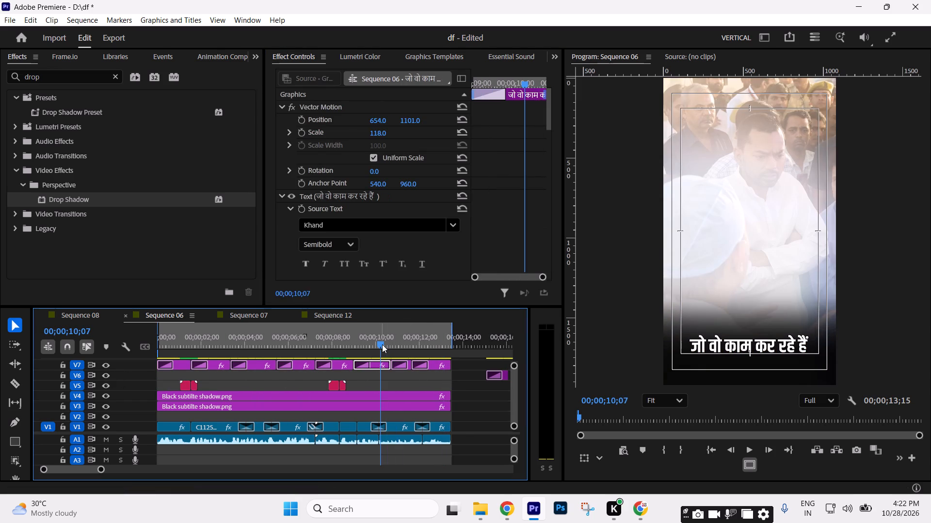
{"action": "key", "text": "ctrl+v"}
{"action": "left_click", "coordinate": [411, 344]}
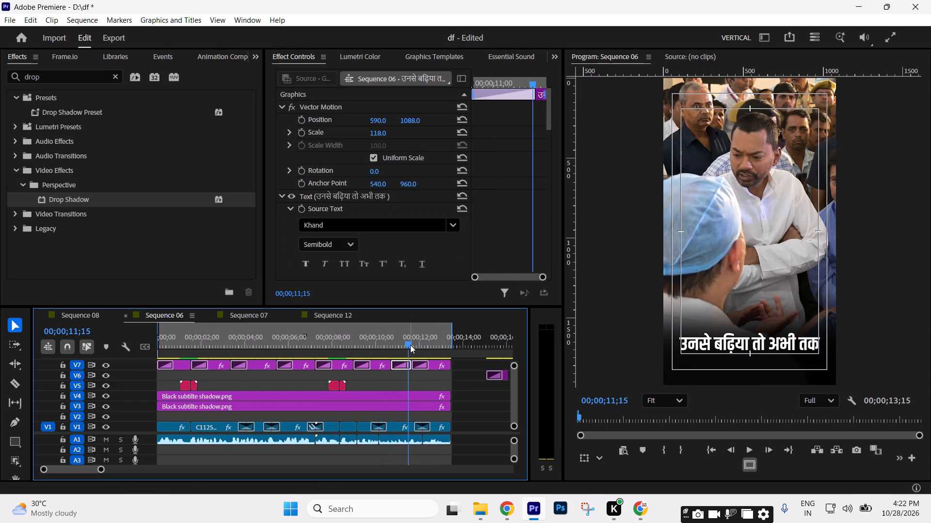
{"action": "key", "text": "ctrl+v"}
{"action": "left_click_drag", "start_coordinate": [360, 344], "coordinate": [346, 348]}
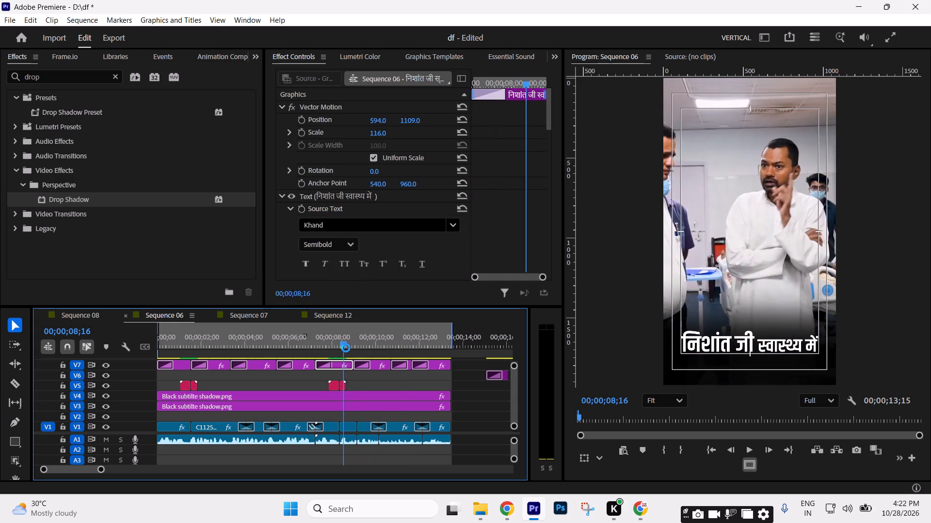
{"action": "key", "text": "ctrl+v"}
{"action": "left_click_drag", "start_coordinate": [344, 343], "coordinate": [304, 349]}
{"action": "key", "text": "ctrl+v"}
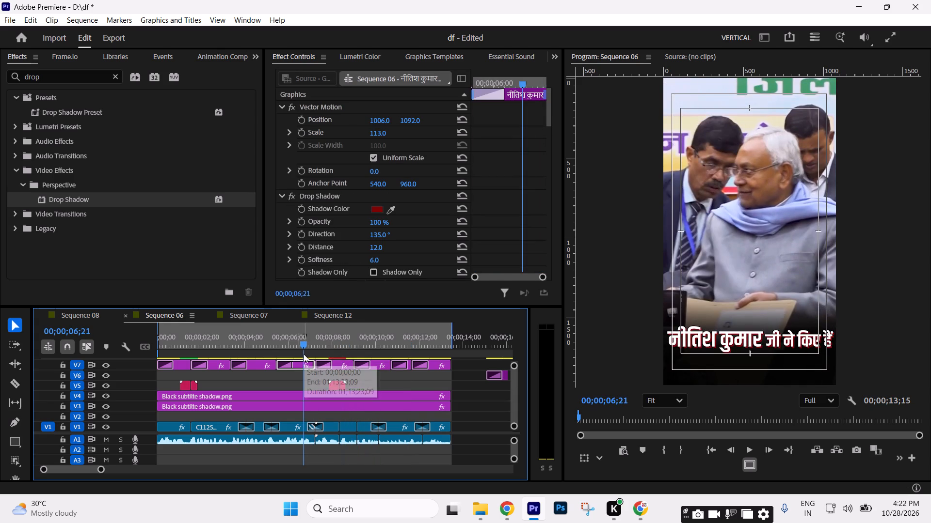
{"action": "left_click", "coordinate": [270, 344]}
{"action": "key", "text": "ctrl+v"}
{"action": "left_click", "coordinate": [226, 338]}
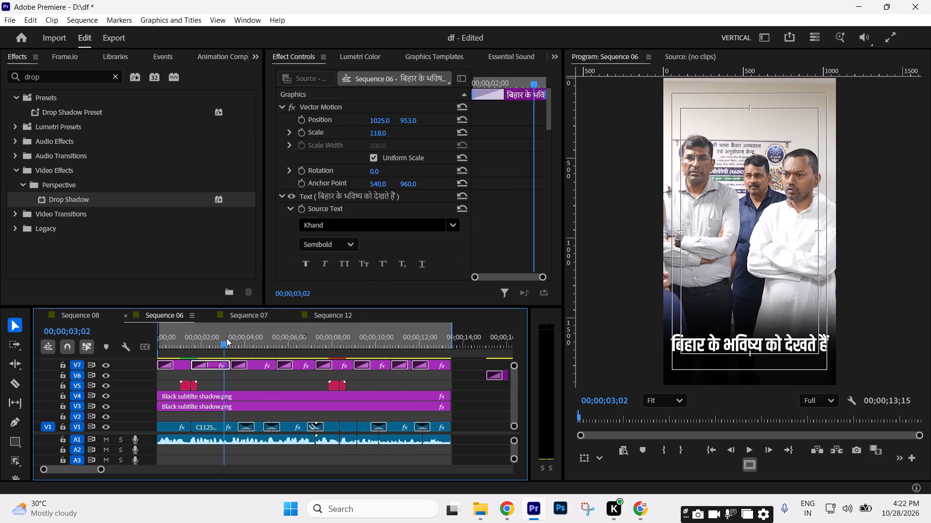
{"action": "key", "text": "ctrl+v"}
{"action": "left_click", "coordinate": [179, 343]}
{"action": "key", "text": "ctrl+v"}
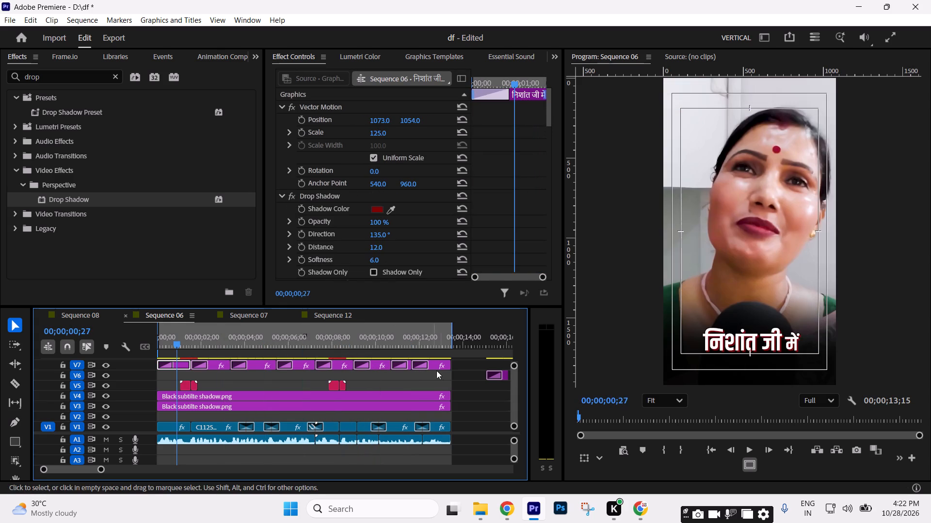
Move all eight V7 captions down onto track V6 at the same timing.
{"action": "left_click_drag", "start_coordinate": [447, 373], "coordinate": [175, 368]}
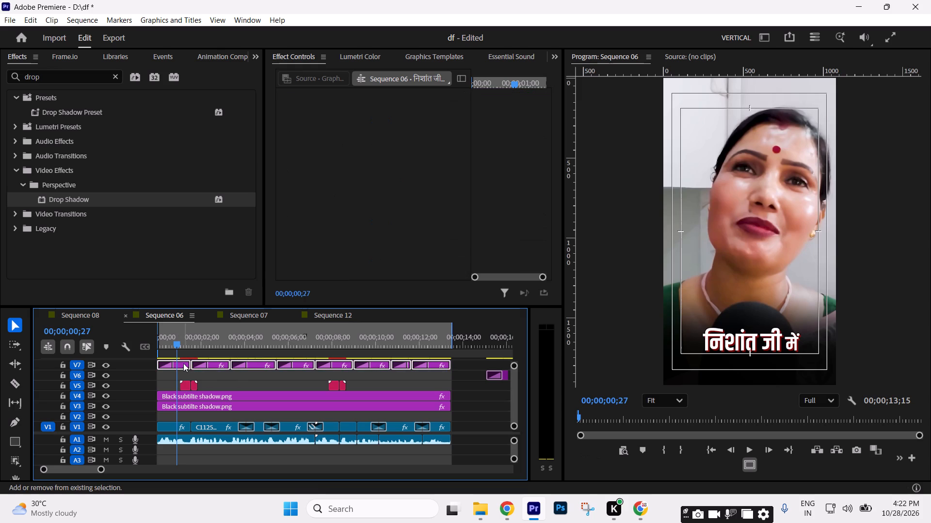
{"action": "left_click_drag", "start_coordinate": [184, 364], "coordinate": [182, 371], "text": "shift"}
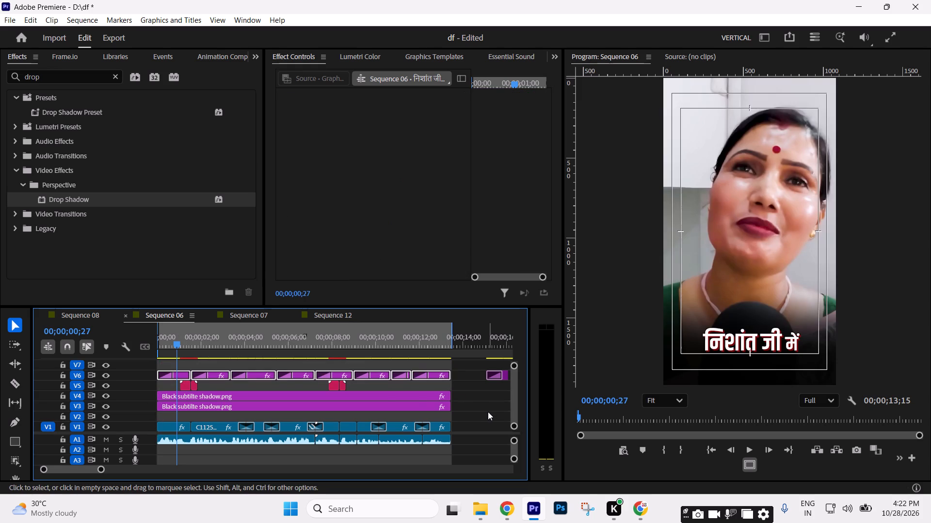
{"action": "left_click", "coordinate": [484, 412]}
Search the effects for "turbulent" and apply the Turbulent Displace Preset to the first V6 caption instead of the plain effect.
{"action": "left_click", "coordinate": [181, 375]}
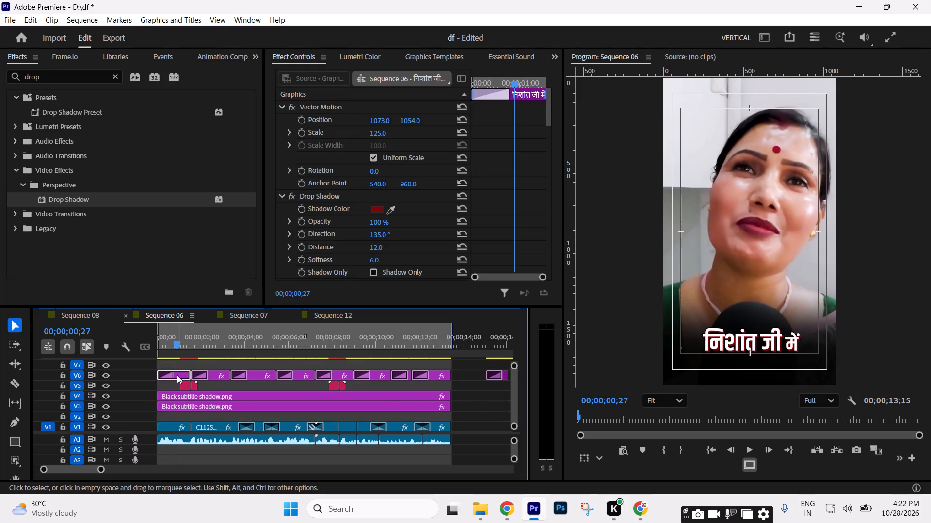
{"action": "left_click", "coordinate": [114, 75]}
{"action": "left_click", "coordinate": [90, 77]}
{"action": "type", "text": "turbulent"}
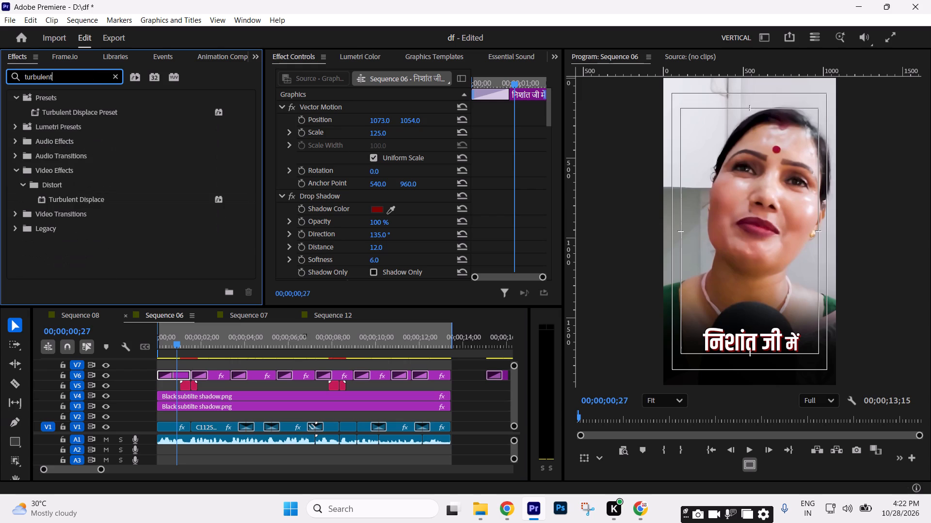
{"action": "left_click_drag", "start_coordinate": [92, 199], "coordinate": [185, 374]}
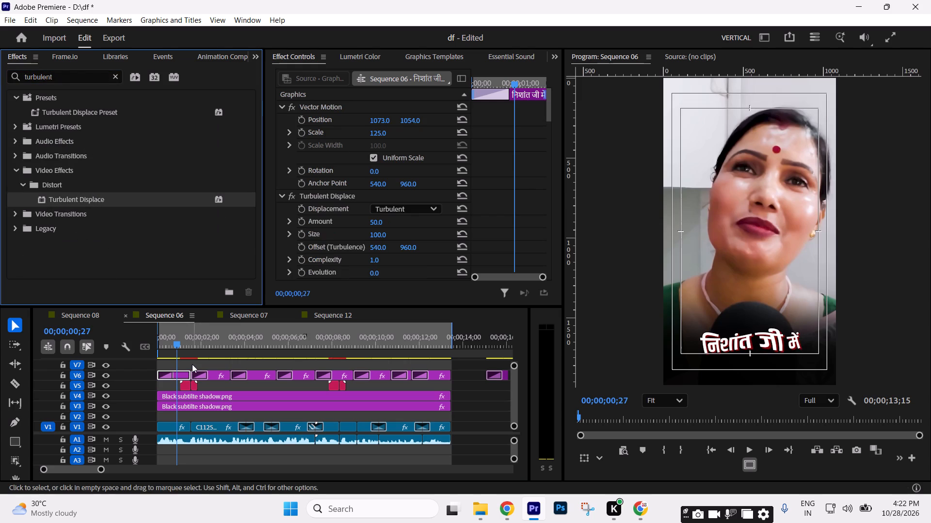
{"action": "key", "text": "ctrl+z"}
{"action": "left_click", "coordinate": [80, 106]}
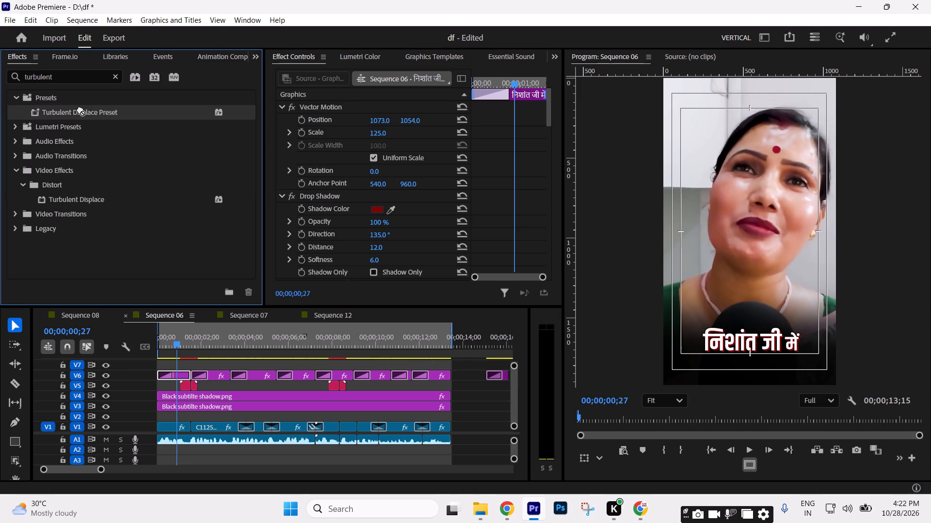
{"action": "left_click_drag", "start_coordinate": [89, 111], "coordinate": [180, 372]}
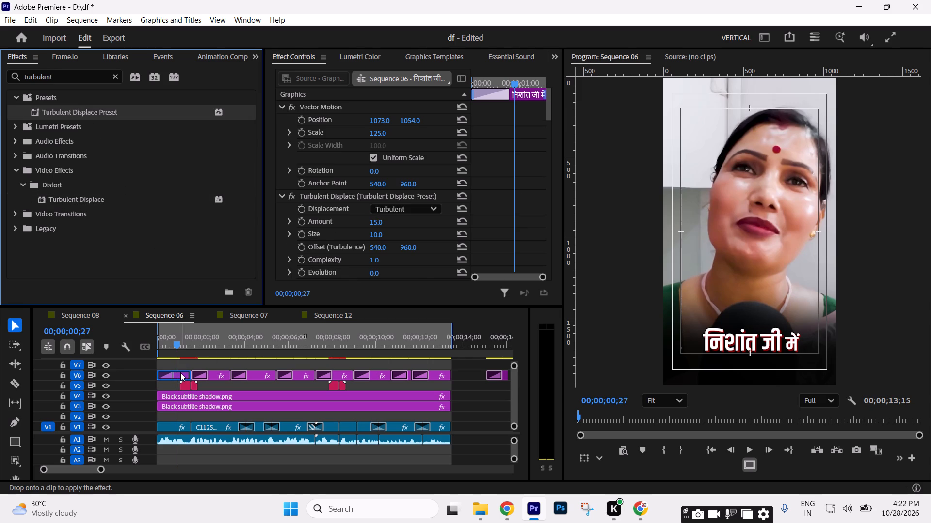
{"action": "key", "text": "space"}
{"action": "key", "text": "space"}
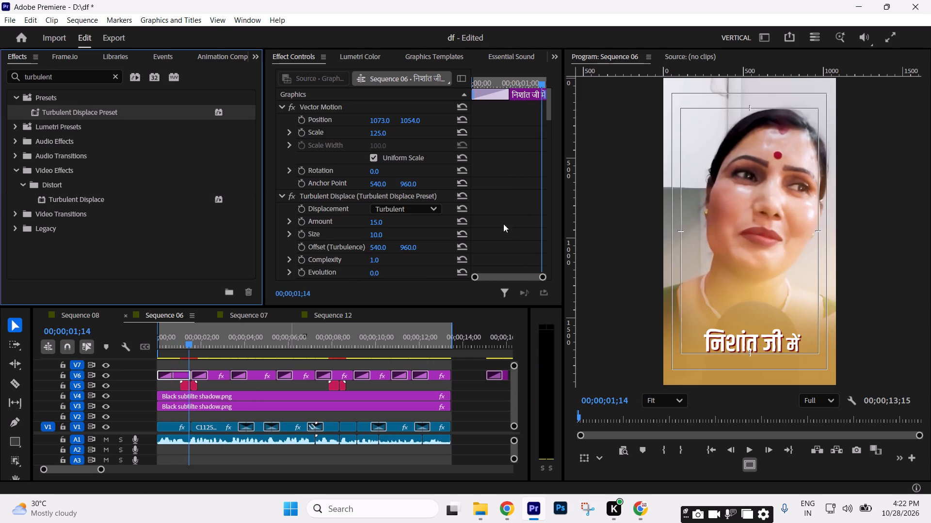
Replace the first caption's last Random Seed keyframe with one of value 10 at the caption's end and preview it.
{"action": "scroll", "coordinate": [510, 217], "scroll_direction": "down", "scroll_amount": 4}
{"action": "scroll", "coordinate": [557, 182], "scroll_direction": "down", "scroll_amount": 6}
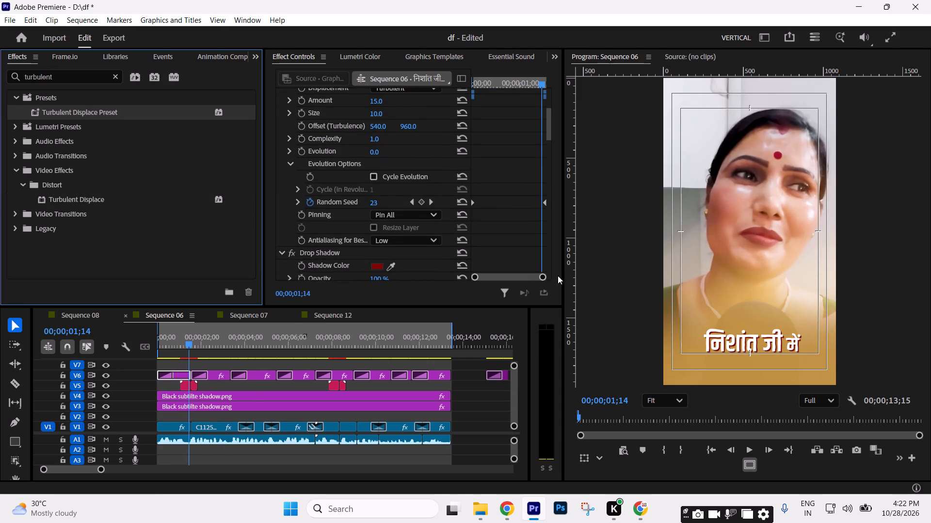
{"action": "left_click", "coordinate": [546, 202]}
{"action": "key", "text": "Delete"}
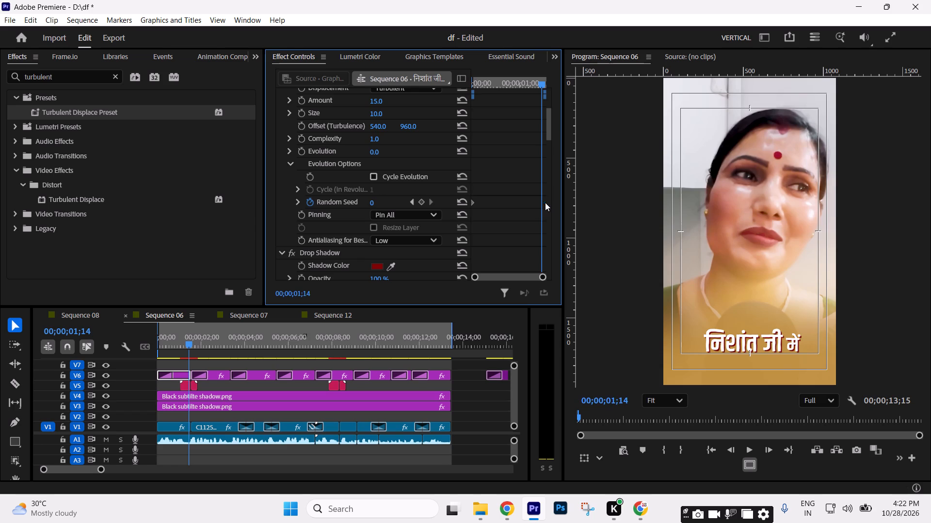
{"action": "left_click", "coordinate": [374, 201]}
{"action": "type", "text": "10"}
{"action": "key", "text": "Return"}
{"action": "left_click_drag", "start_coordinate": [538, 201], "coordinate": [692, 221]}
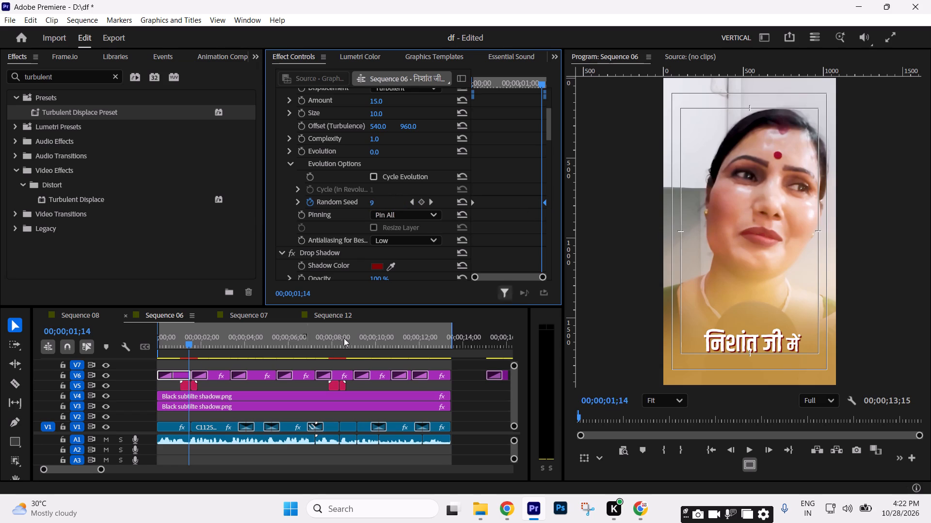
{"action": "left_click_drag", "start_coordinate": [173, 345], "coordinate": [53, 375]}
{"action": "key", "text": "space"}
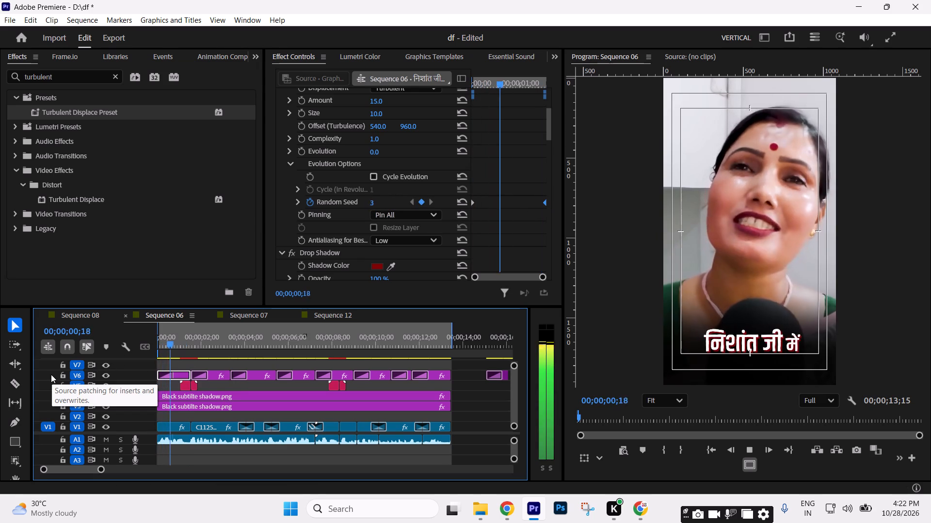
{"action": "key", "text": "space"}
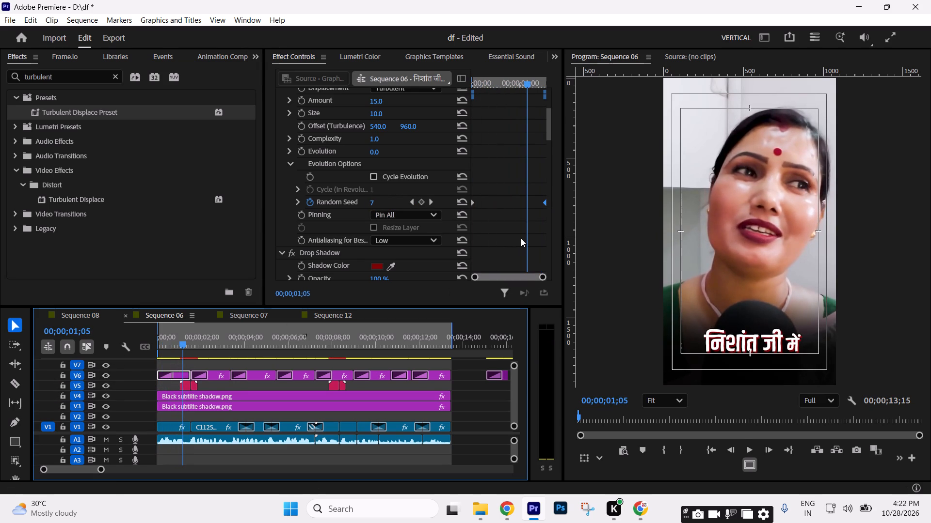
Set the first caption's Turbulent Displace Amount to 10 and Size to 5.
{"action": "scroll", "coordinate": [519, 239], "scroll_direction": "down", "scroll_amount": 1}
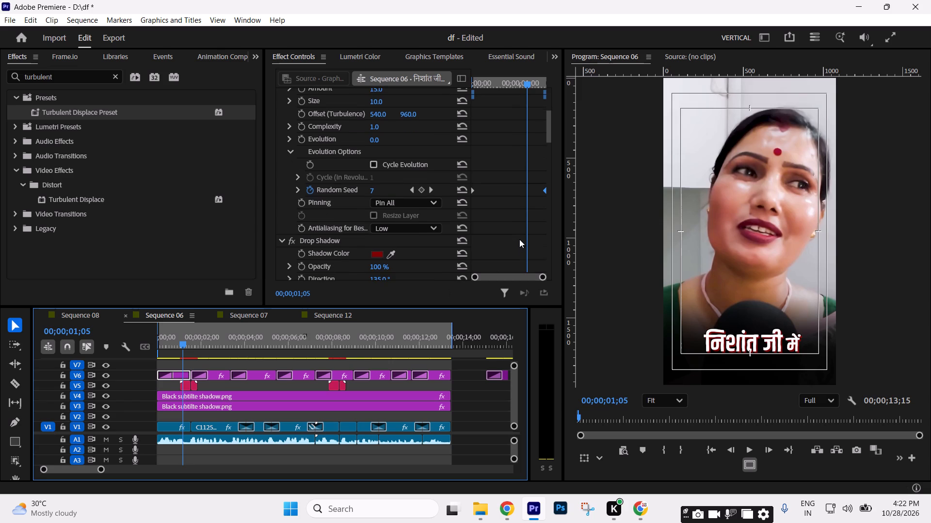
{"action": "scroll", "coordinate": [519, 239], "scroll_direction": "up", "scroll_amount": 3}
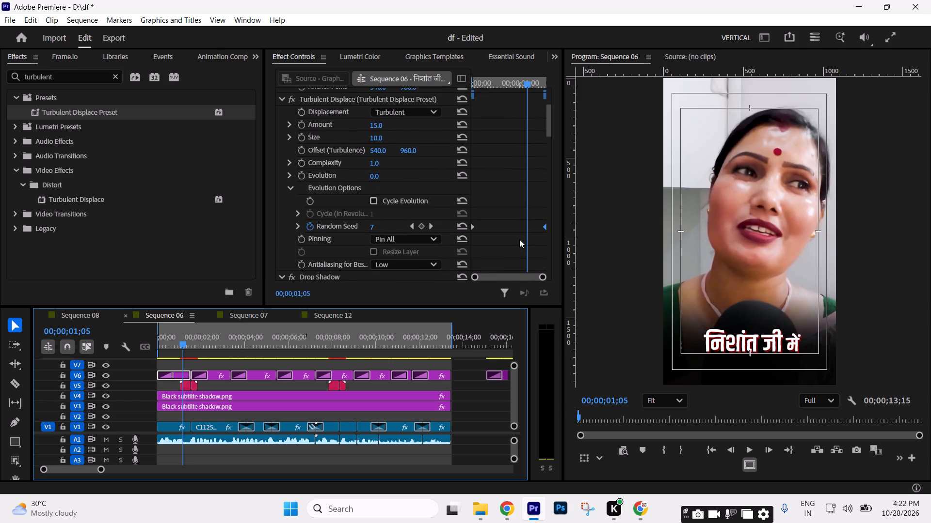
{"action": "left_click_drag", "start_coordinate": [180, 341], "coordinate": [117, 351]}
{"action": "key", "text": "space"}
{"action": "key", "text": "space"}
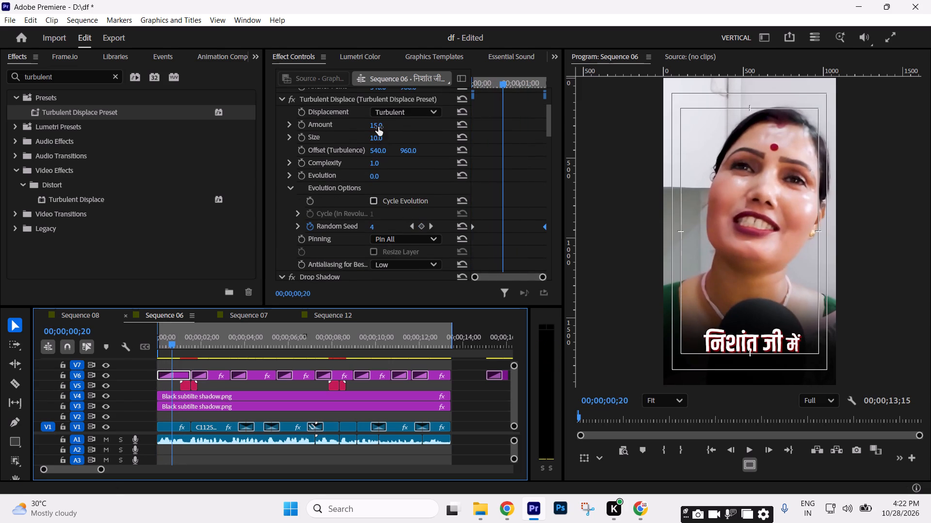
{"action": "left_click", "coordinate": [377, 126]}
{"action": "left_click", "coordinate": [372, 124]}
{"action": "type", "text": "10"}
{"action": "key", "text": "Return"}
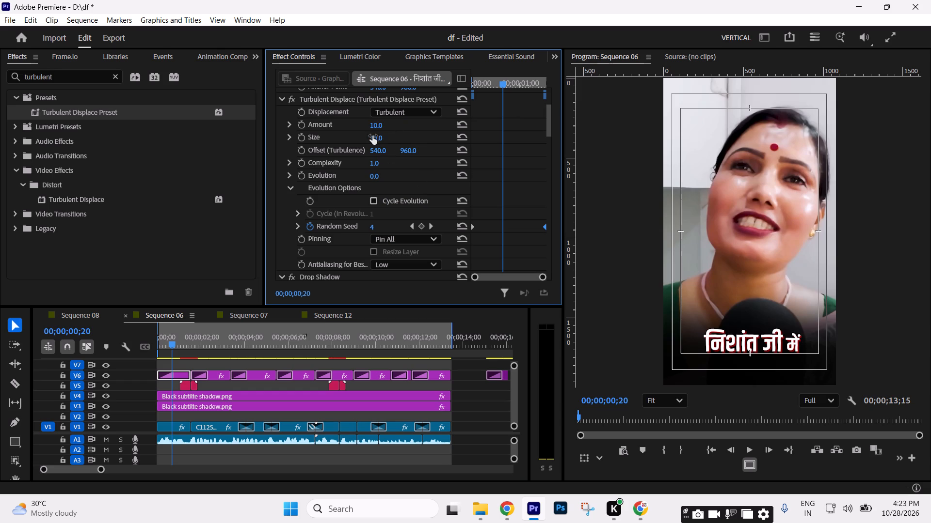
{"action": "left_click", "coordinate": [372, 136]}
{"action": "key", "text": "5"}
{"action": "key", "text": "Return"}
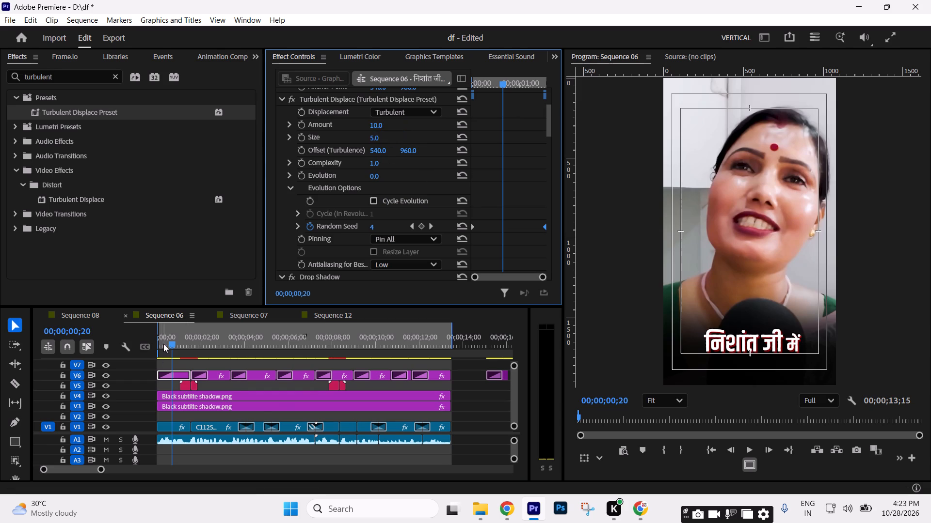
Play the opening captions repeatedly to review the turbulent displacement on the first caption.
{"action": "left_click_drag", "start_coordinate": [167, 339], "coordinate": [95, 367]}
{"action": "key", "text": "space"}
{"action": "key", "text": "space"}
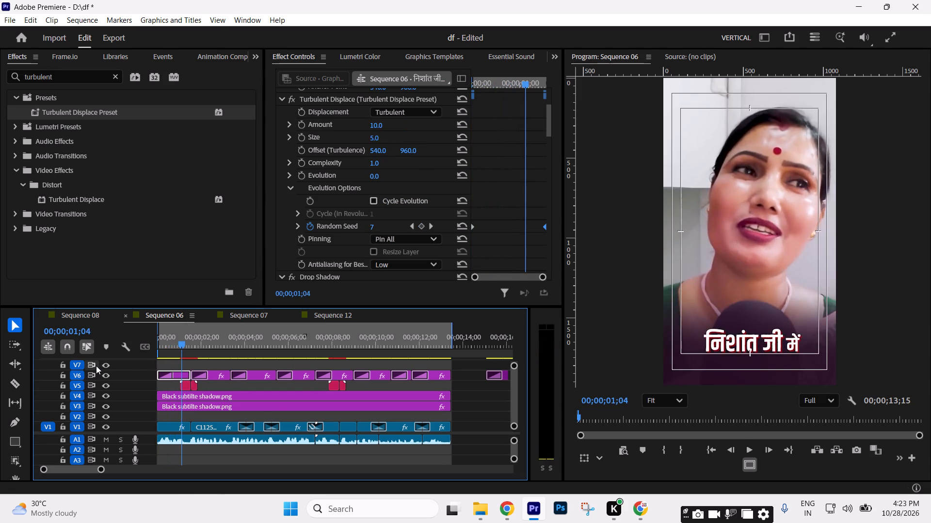
{"action": "key", "text": "space"}
{"action": "key", "text": "space"}
{"action": "key", "text": "space"}
{"action": "left_click_drag", "start_coordinate": [204, 343], "coordinate": [114, 368]}
{"action": "key", "text": "space"}
{"action": "key", "text": "space"}
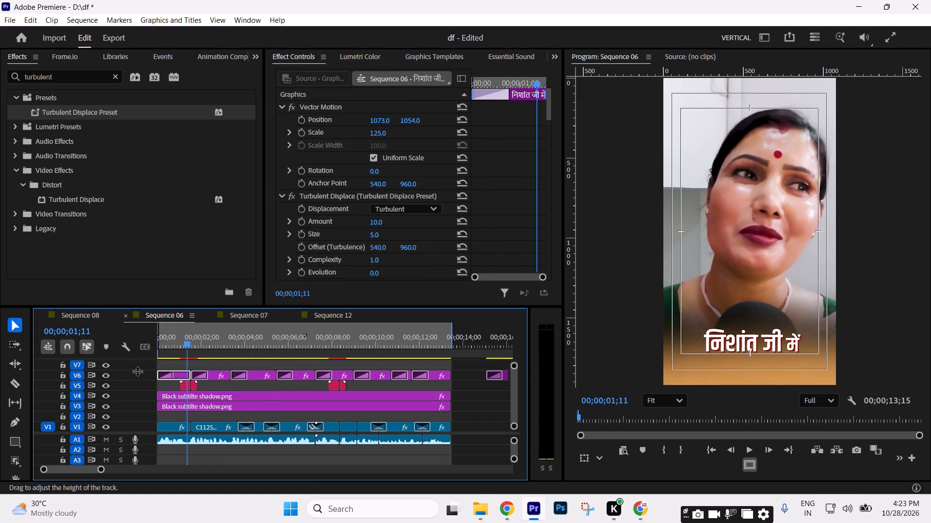
{"action": "key", "text": "space"}
{"action": "key", "text": "space"}
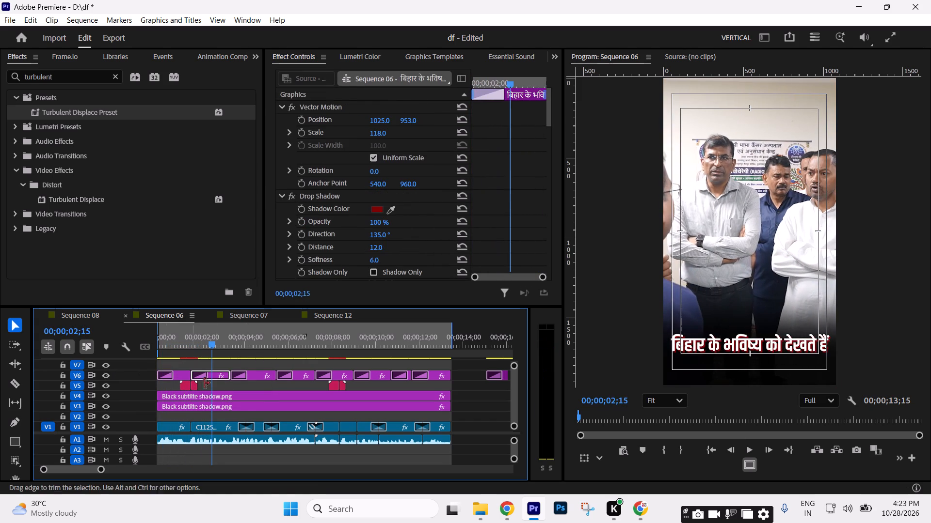
Set the first caption's Turbulent Displace Amount to 12, undoing the much higher trial amount.
{"action": "scroll", "coordinate": [480, 233], "scroll_direction": "down", "scroll_amount": 1}
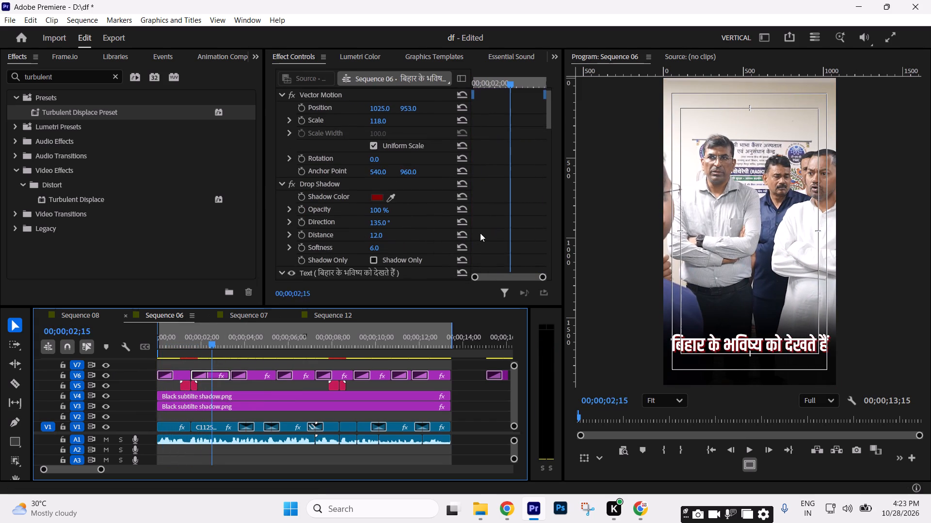
{"action": "scroll", "coordinate": [480, 233], "scroll_direction": "down", "scroll_amount": 5}
{"action": "left_click", "coordinate": [185, 348]}
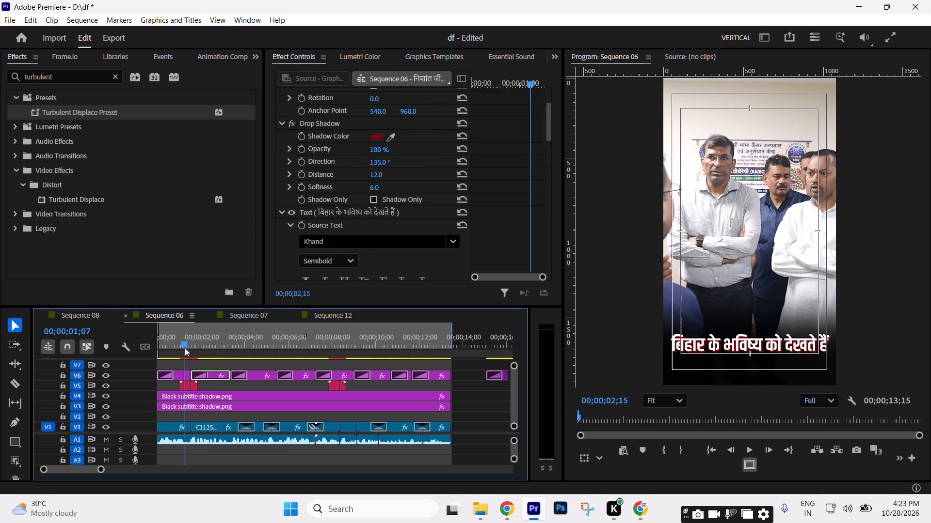
{"action": "scroll", "coordinate": [485, 211], "scroll_direction": "down", "scroll_amount": 4}
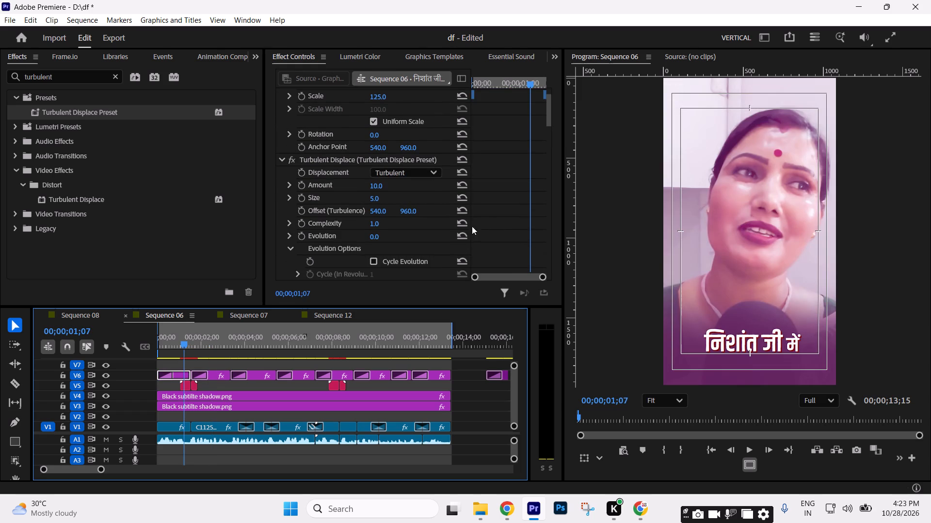
{"action": "left_click_drag", "start_coordinate": [380, 174], "coordinate": [428, 176]}
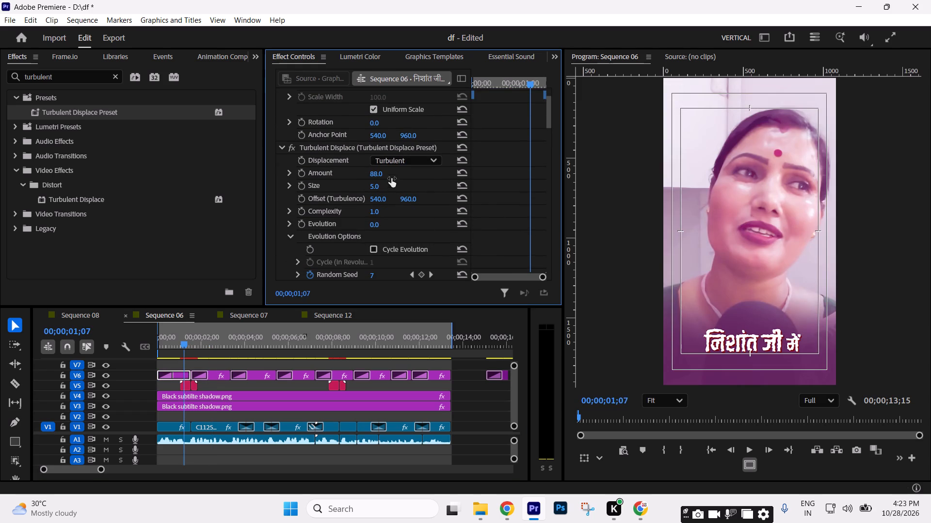
{"action": "key", "text": "ctrl+z"}
{"action": "left_click", "coordinate": [379, 172]}
{"action": "type", "text": "12"}
{"action": "key", "text": "Return"}
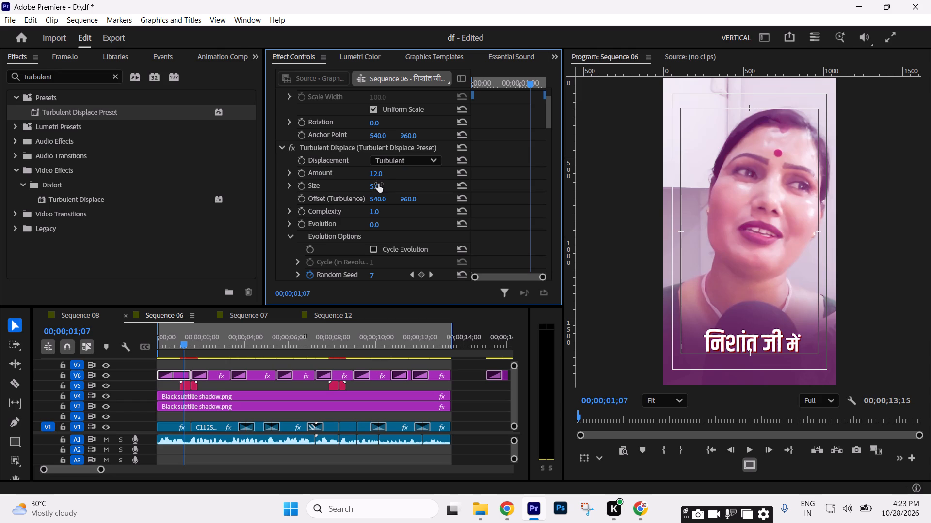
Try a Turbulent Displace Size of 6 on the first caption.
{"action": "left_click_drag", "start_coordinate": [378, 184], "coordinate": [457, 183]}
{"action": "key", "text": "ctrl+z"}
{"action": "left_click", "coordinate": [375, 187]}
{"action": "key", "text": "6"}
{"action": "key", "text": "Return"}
Play the opening repeatedly from the sequence start to review the first caption's turbulent displacement.
{"action": "key", "text": "space"}
{"action": "key", "text": "space"}
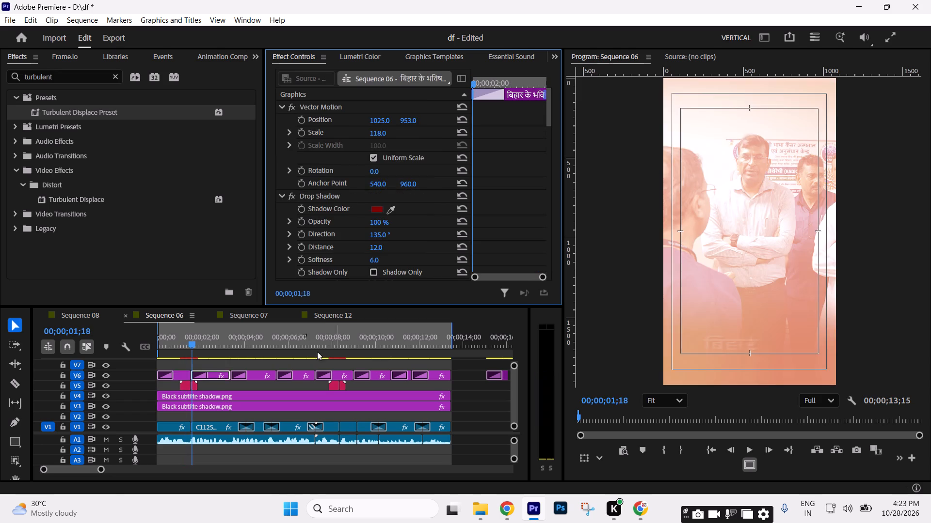
{"action": "left_click_drag", "start_coordinate": [189, 342], "coordinate": [0, 397]}
{"action": "key", "text": "space"}
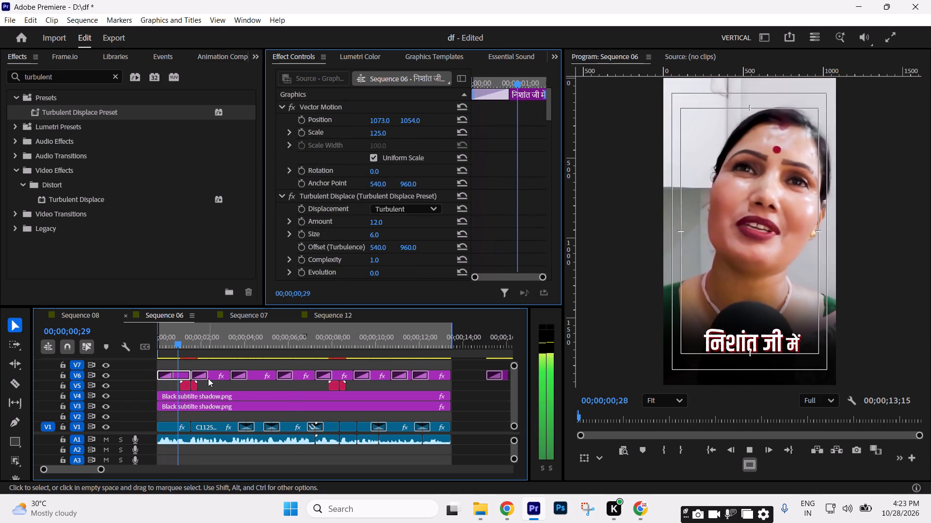
{"action": "key", "text": "space"}
{"action": "key", "text": "space"}
{"action": "key", "text": "space"}
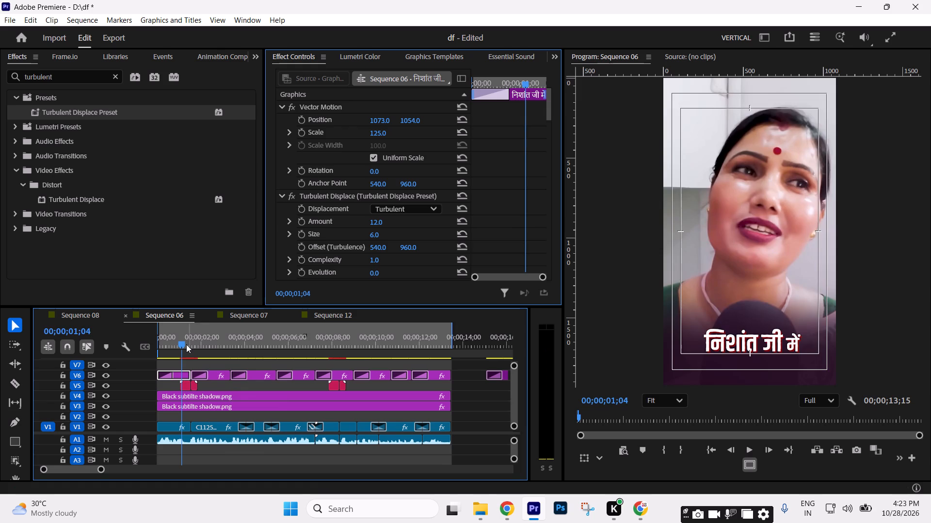
{"action": "key", "text": "space"}
{"action": "key", "text": "space"}
{"action": "left_click_drag", "start_coordinate": [186, 344], "coordinate": [115, 347]}
{"action": "key", "text": "space"}
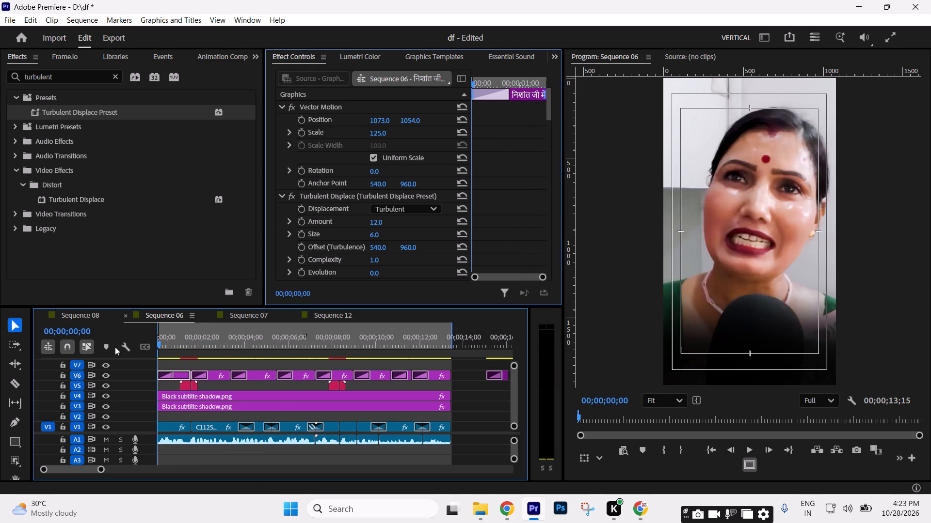
{"action": "key", "text": "space"}
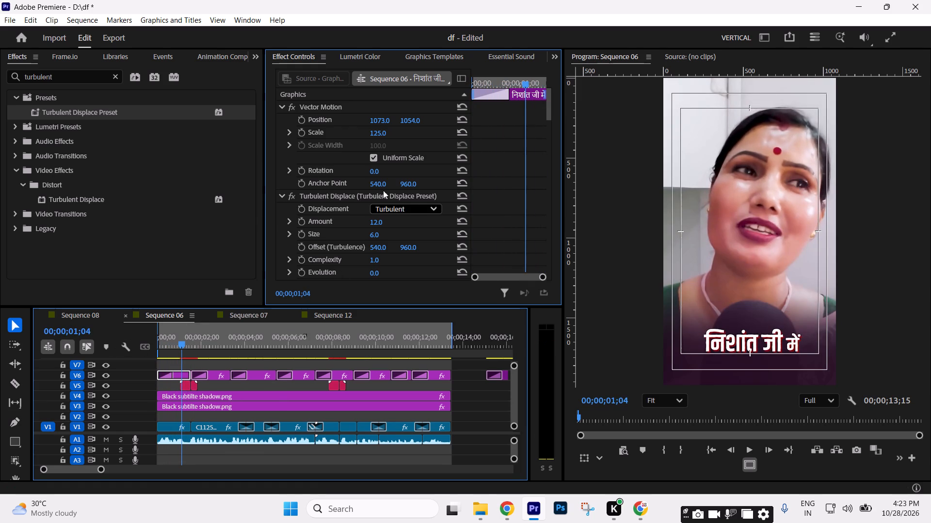
Set the first caption's Turbulent Displace Amount to 10 and Size to 5.
{"action": "left_click", "coordinate": [374, 222]}
{"action": "type", "text": "10"}
{"action": "key", "text": "Return"}
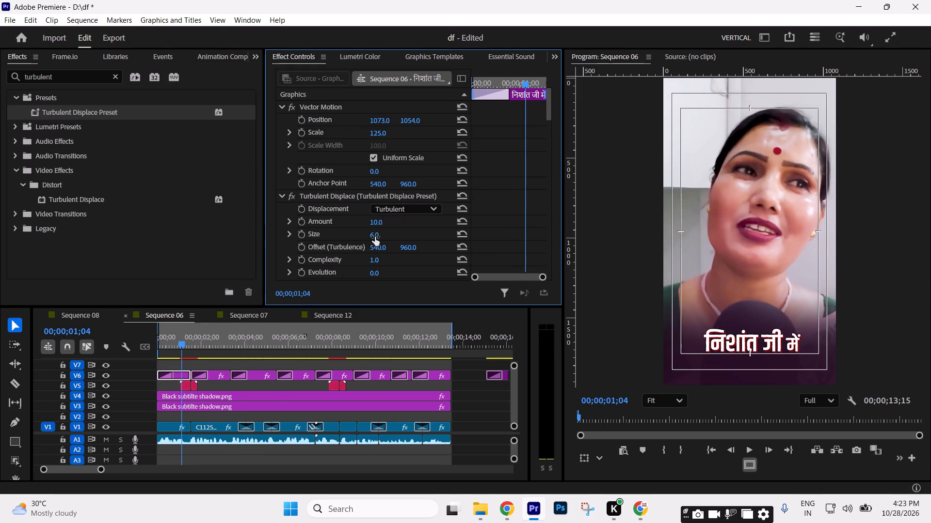
{"action": "left_click", "coordinate": [375, 237]}
{"action": "key", "text": "5"}
{"action": "key", "text": "Return"}
Copy the first caption's Turbulent Displace effect with its Random Seed keyframes onto the second to fifth captions on V6.
{"action": "scroll", "coordinate": [511, 207], "scroll_direction": "down", "scroll_amount": 7}
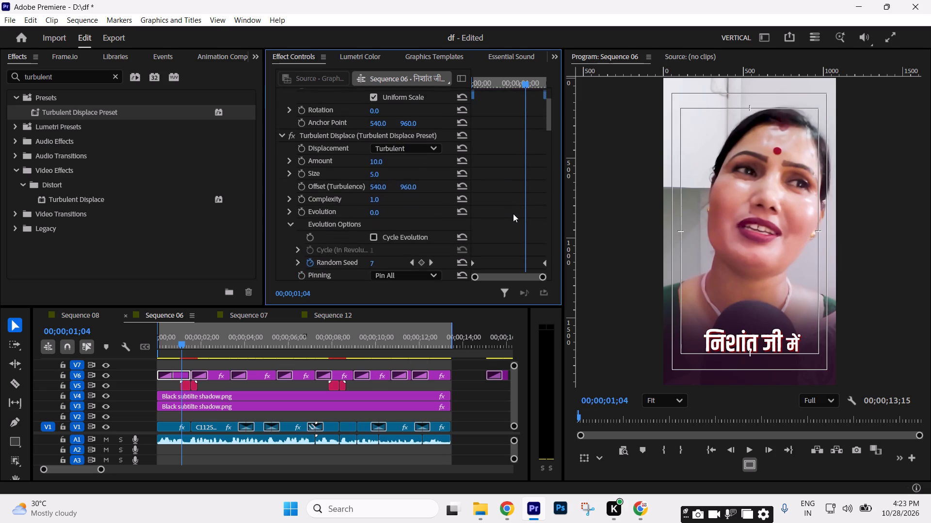
{"action": "scroll", "coordinate": [513, 214], "scroll_direction": "down", "scroll_amount": 3}
{"action": "left_click_drag", "start_coordinate": [526, 83], "coordinate": [566, 93]}
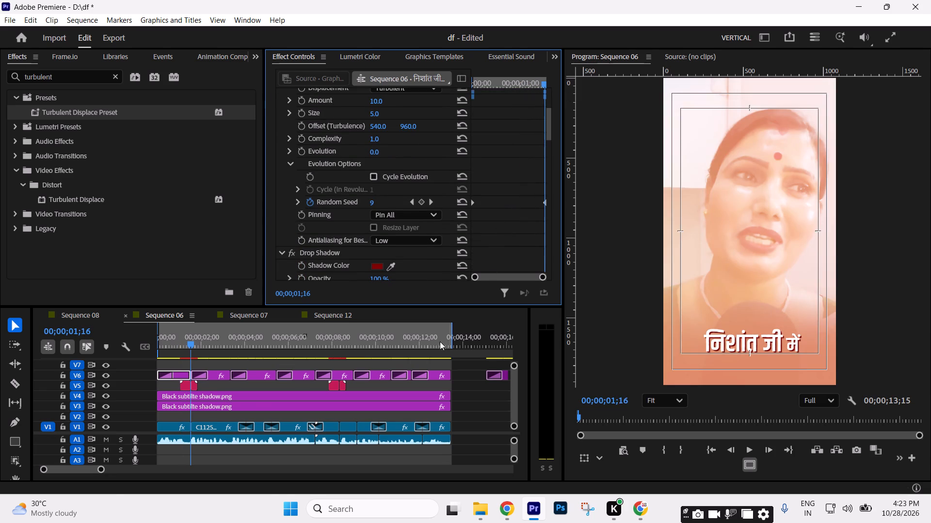
{"action": "scroll", "coordinate": [360, 184], "scroll_direction": "up", "scroll_amount": 7}
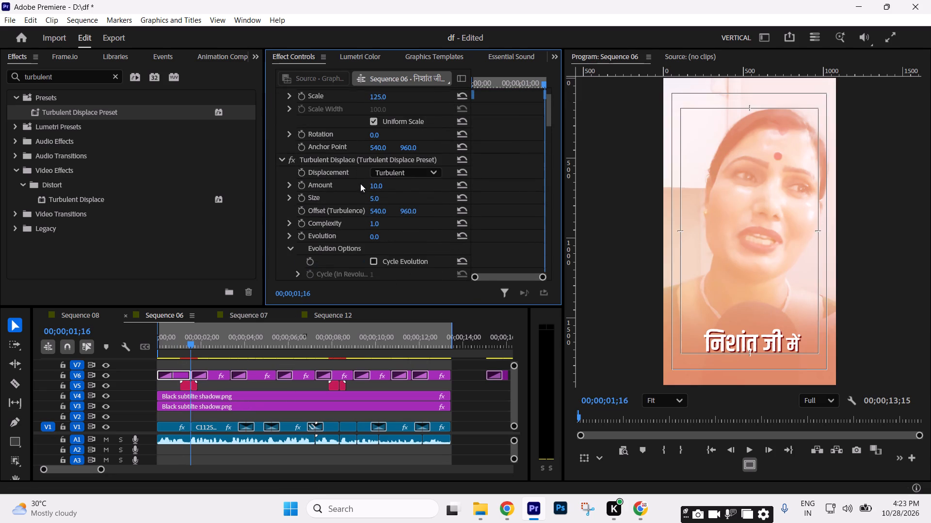
{"action": "left_click", "coordinate": [327, 158]}
{"action": "key", "text": "ctrl+c"}
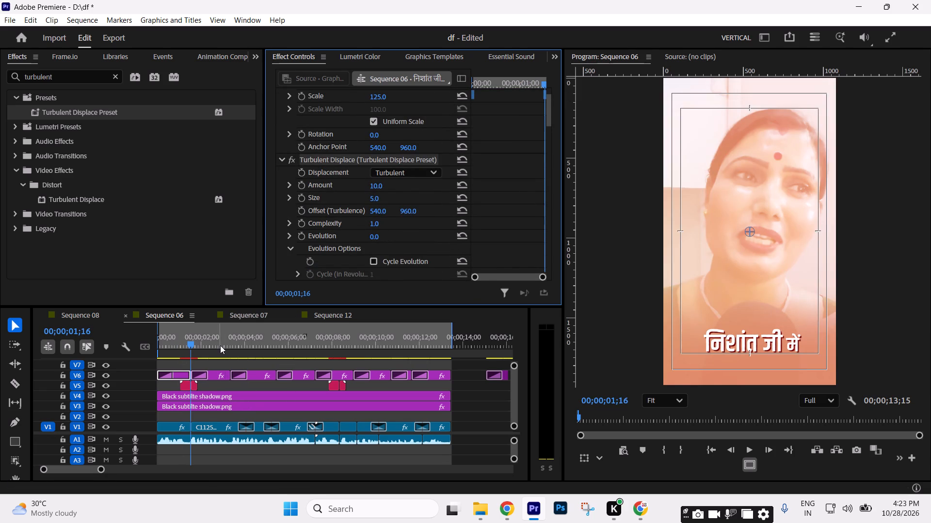
{"action": "left_click", "coordinate": [220, 345]}
{"action": "key", "text": "ctrl+v"}
{"action": "left_click", "coordinate": [264, 348]}
{"action": "key", "text": "ctrl+v"}
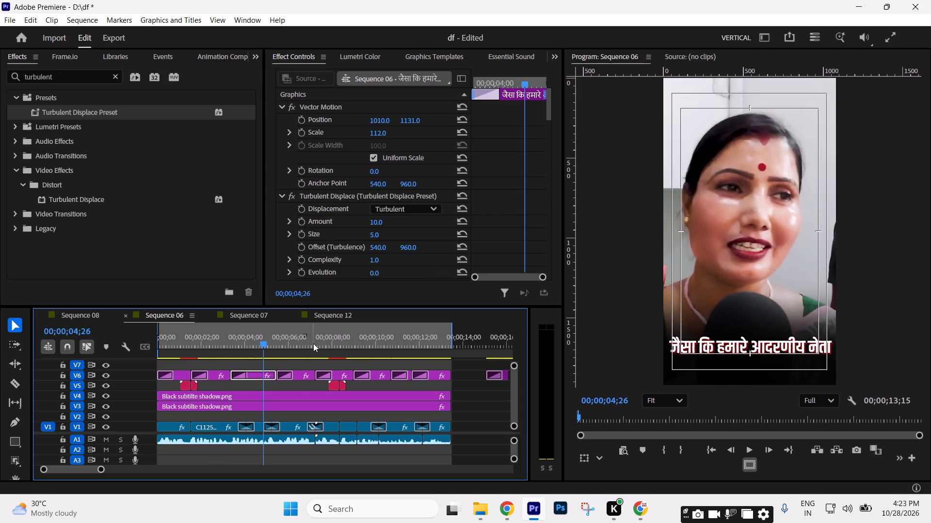
{"action": "left_click", "coordinate": [313, 343]}
{"action": "key", "text": "ctrl+v"}
{"action": "left_click", "coordinate": [339, 342]}
{"action": "key", "text": "ctrl+v"}
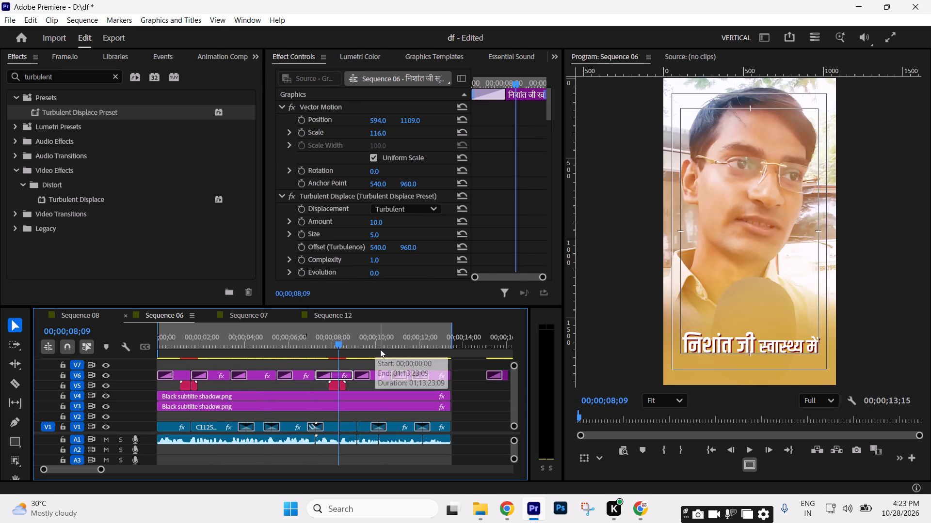
Paste the copied Turbulent Displace effect onto the sixth, seventh and eighth captions on V6.
{"action": "left_click", "coordinate": [380, 349]}
{"action": "key", "text": "ctrl+v"}
{"action": "left_click", "coordinate": [408, 346]}
{"action": "key", "text": "ctrl+v"}
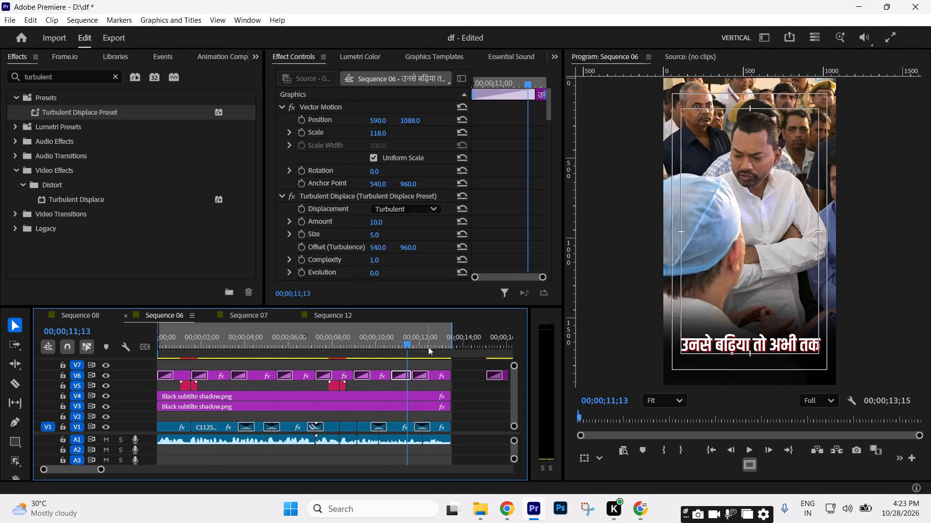
{"action": "left_click", "coordinate": [428, 347]}
{"action": "left_click", "coordinate": [445, 346]}
{"action": "key", "text": "ctrl+v"}
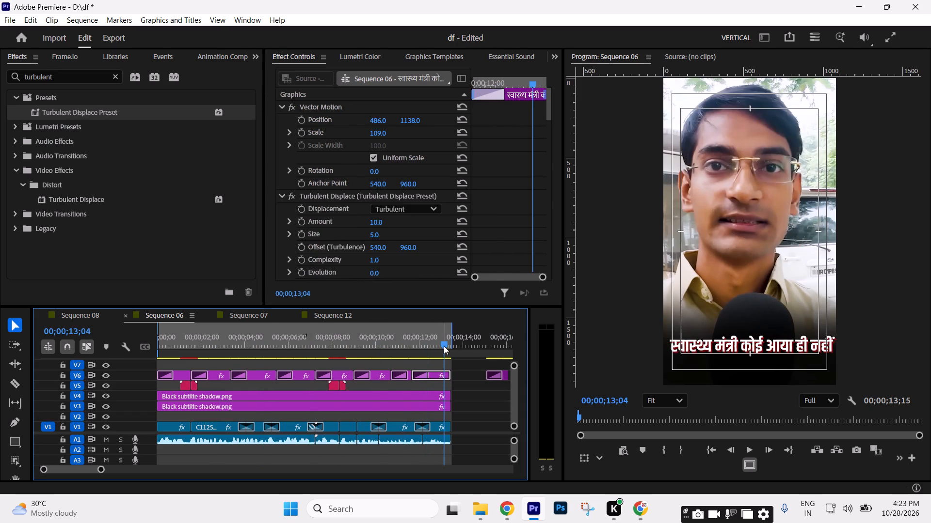
Play Sequence 06 from the start to review the displacement effect on all the captions.
{"action": "key", "text": "space"}
{"action": "key", "text": "space"}
{"action": "left_click_drag", "start_coordinate": [346, 341], "coordinate": [13, 387]}
{"action": "key", "text": "space"}
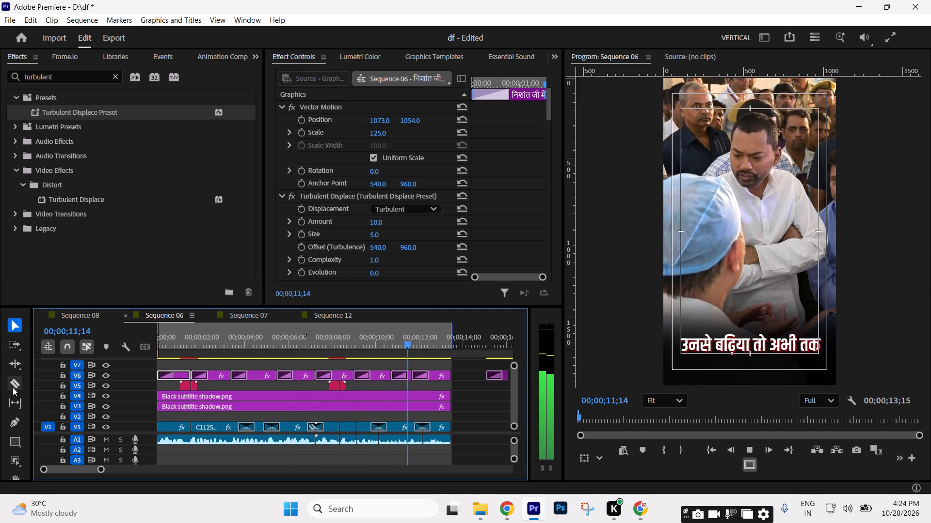
{"action": "key", "text": "space"}
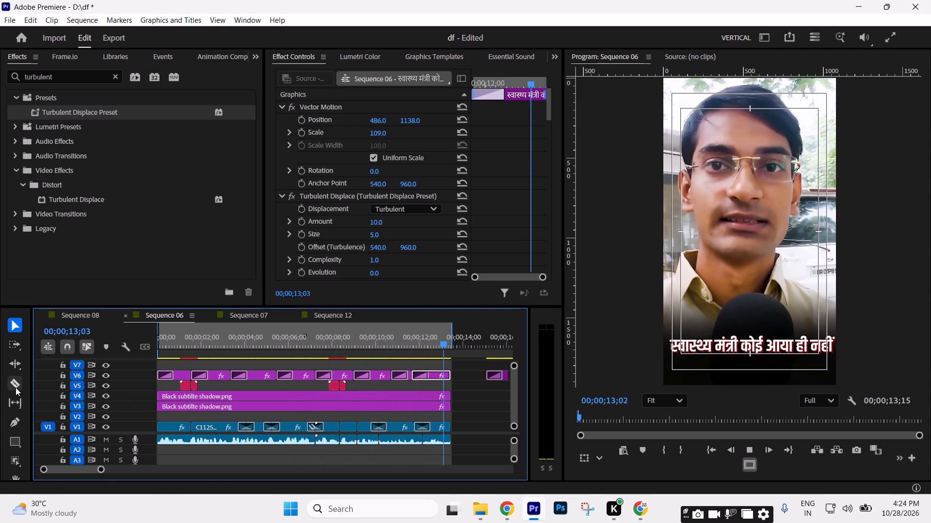
Mark the sequence's in-to-out range from the start to the end of the last clip at 00;00;13;14, and save the project.
{"action": "key", "text": "Down"}
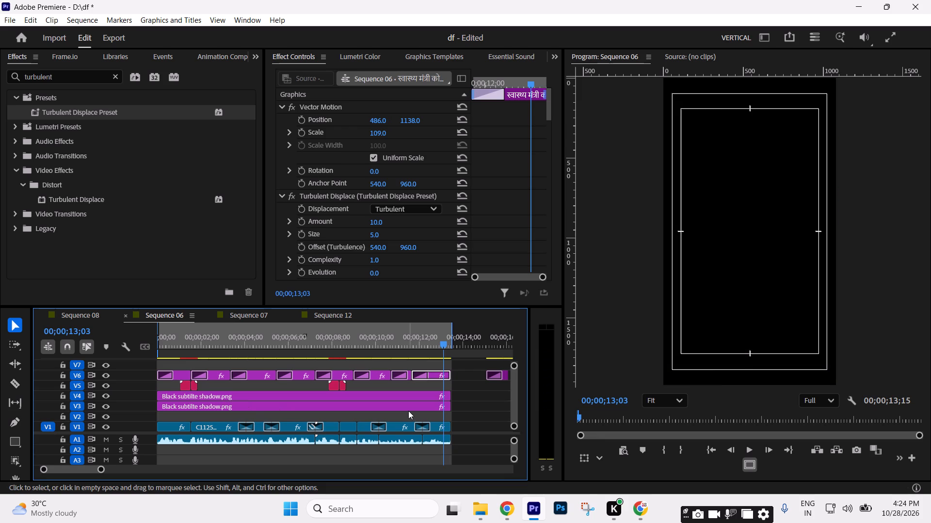
{"action": "type", "text": "o--"}
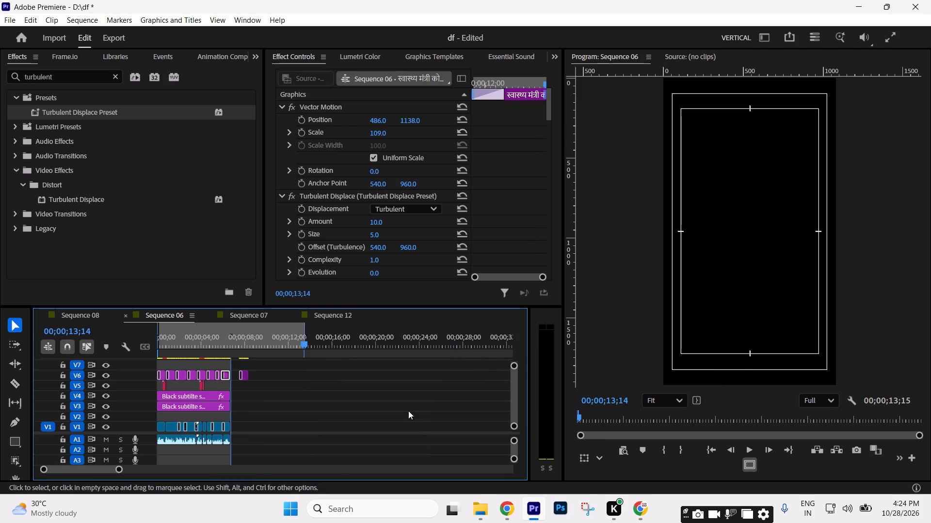
{"action": "key", "text": "Home"}
{"action": "key", "text": "i"}
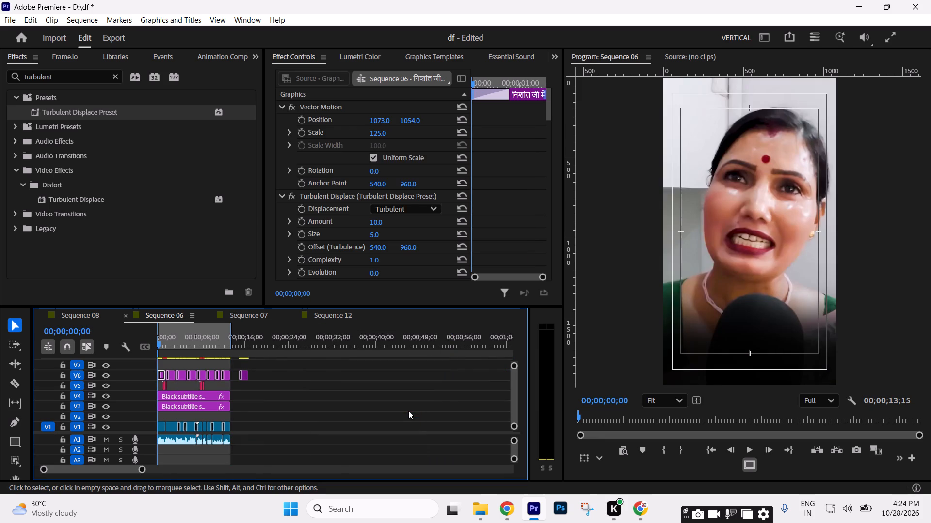
{"action": "key", "text": "ctrl+s"}
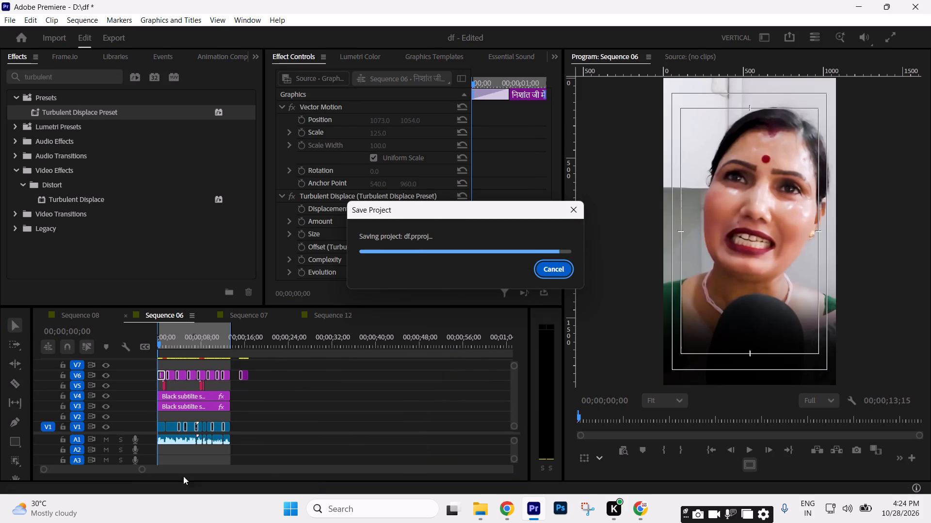
Set the Text Animator transitions at the start of the first four captions on V6 to a duration of 15 frames.
{"action": "left_click_drag", "start_coordinate": [143, 469], "coordinate": [86, 469]}
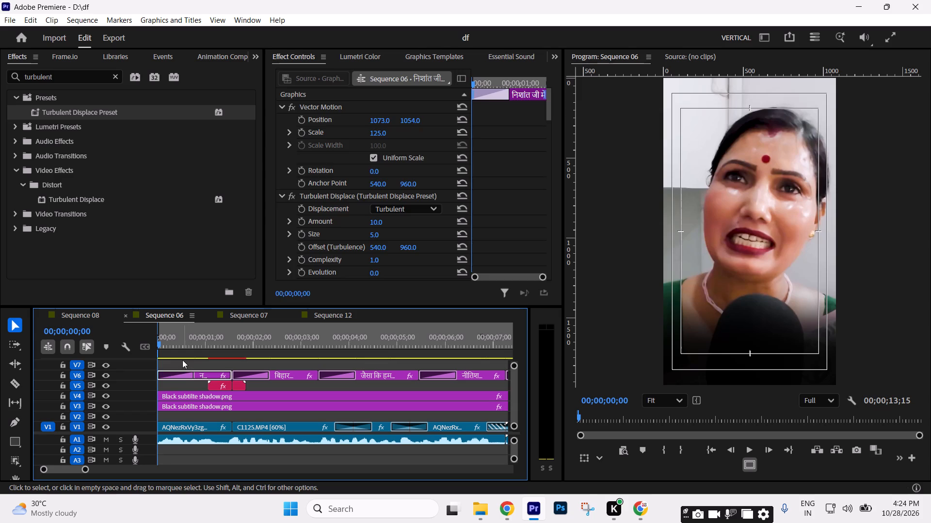
{"action": "left_click", "coordinate": [182, 359]}
{"action": "double_click", "coordinate": [174, 374]}
{"action": "type", "text": "15"}
{"action": "key", "text": "Return"}
{"action": "double_click", "coordinate": [245, 375]}
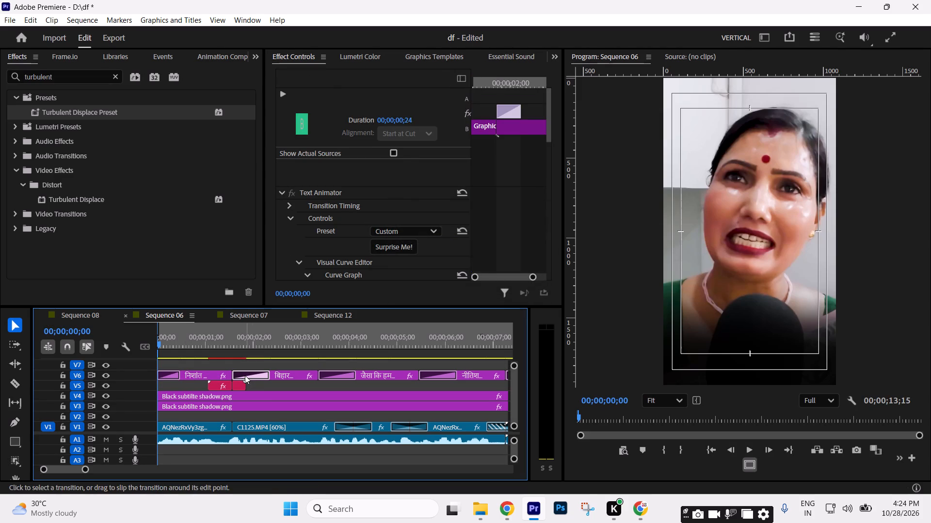
{"action": "type", "text": "15"}
{"action": "key", "text": "Return"}
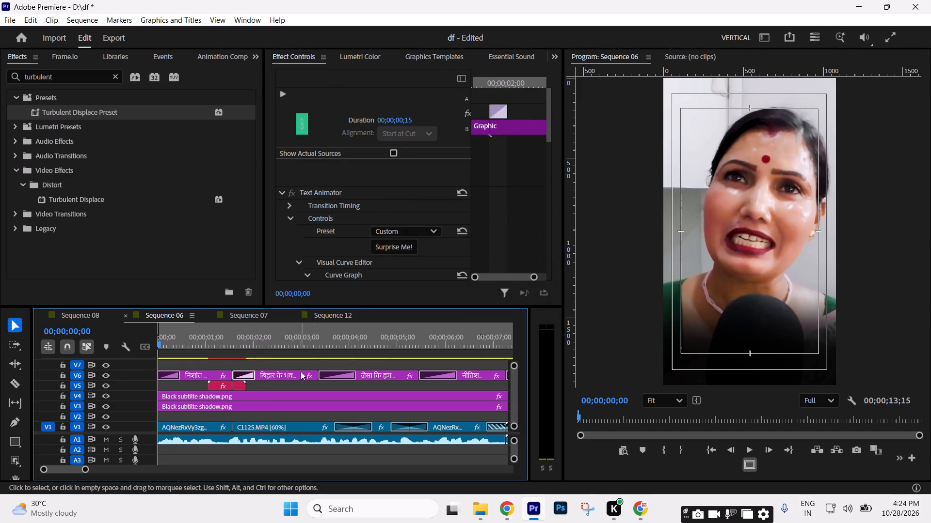
{"action": "double_click", "coordinate": [341, 376]}
{"action": "type", "text": "15"}
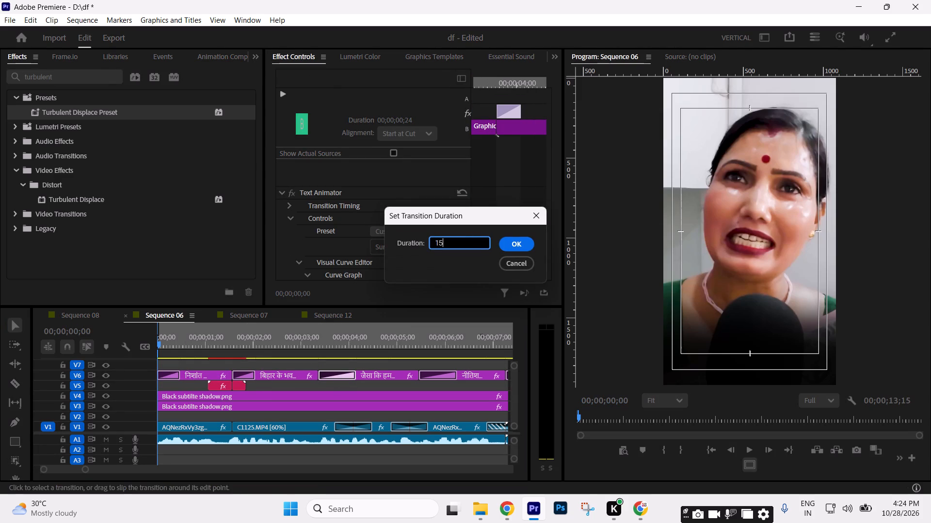
{"action": "key", "text": "Return"}
{"action": "double_click", "coordinate": [429, 374]}
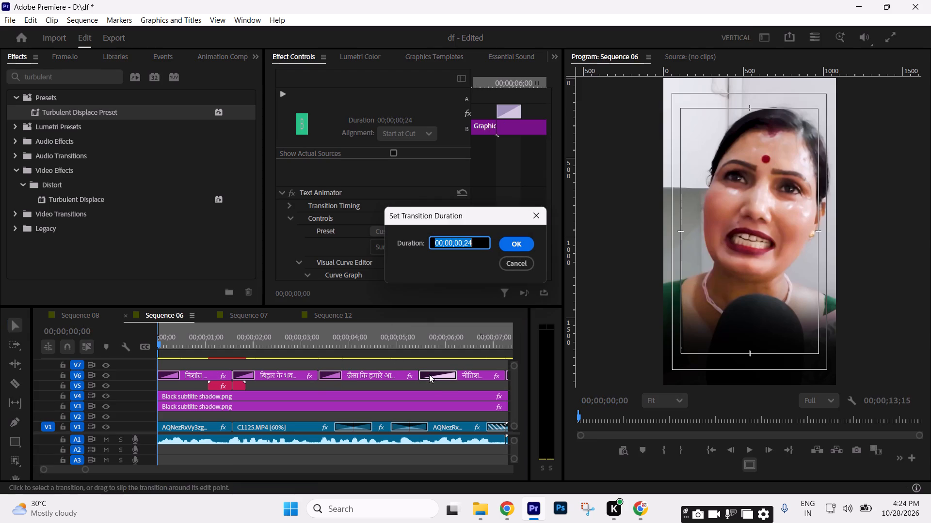
{"action": "type", "text": "15"}
{"action": "key", "text": "Return"}
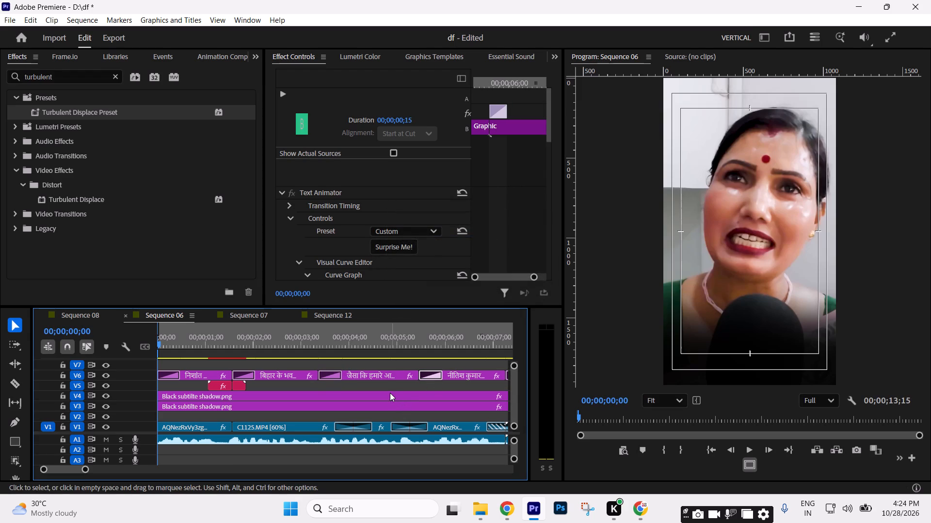
Set the Text Animator transitions at the start of the fifth to eighth captions on V6 to 15 frames.
{"action": "left_click", "coordinate": [391, 384]}
{"action": "key", "text": "minus"}
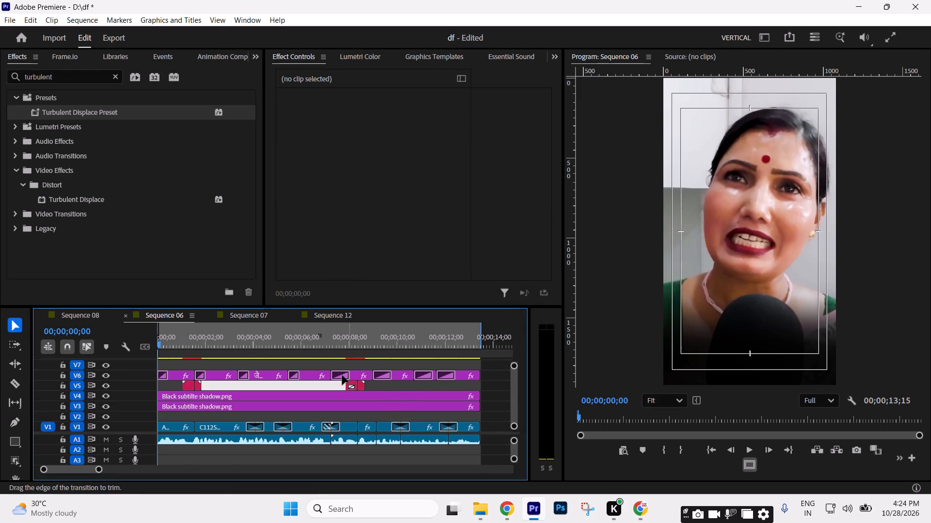
{"action": "double_click", "coordinate": [342, 375]}
{"action": "type", "text": "15"}
{"action": "key", "text": "Return"}
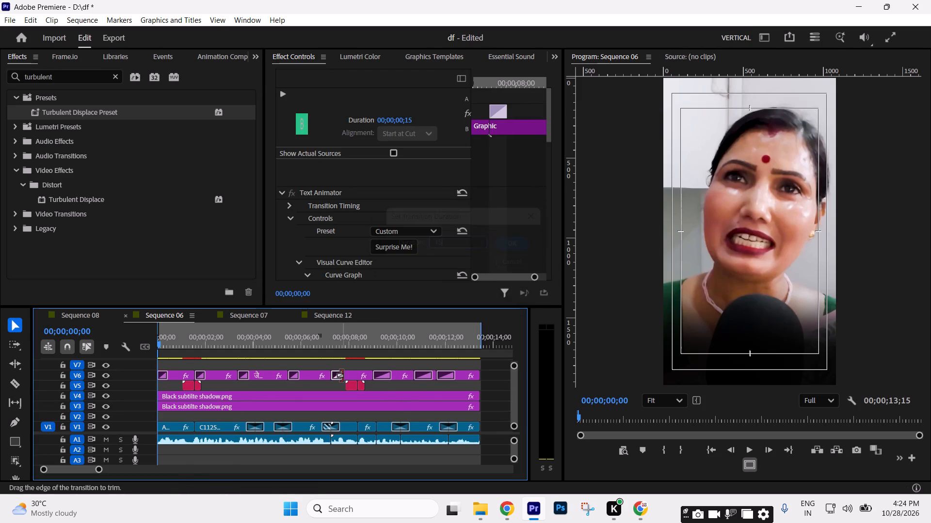
{"action": "double_click", "coordinate": [384, 376]}
{"action": "type", "text": "15"}
{"action": "key", "text": "Return"}
{"action": "left_click", "coordinate": [422, 373]}
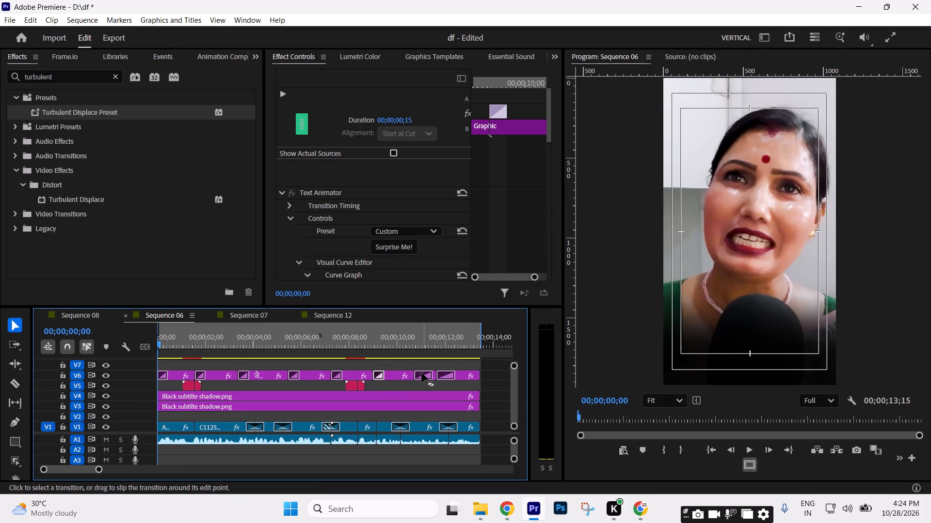
{"action": "left_click", "coordinate": [422, 373]}
{"action": "type", "text": "15"}
{"action": "key", "text": "Return"}
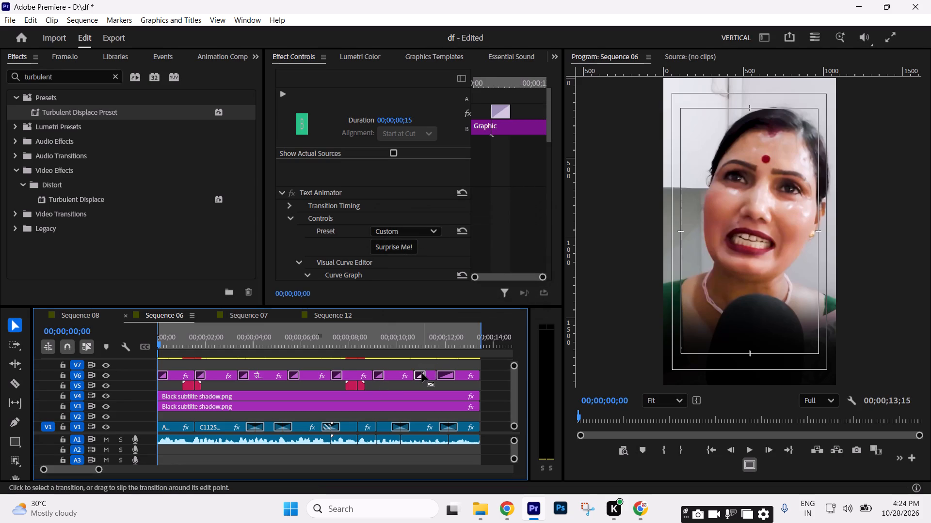
{"action": "double_click", "coordinate": [447, 374]}
{"action": "type", "text": "15"}
{"action": "key", "text": "Return"}
Play Sequence 06 from the start through its end to review the captions with their shortened transitions.
{"action": "key", "text": "space"}
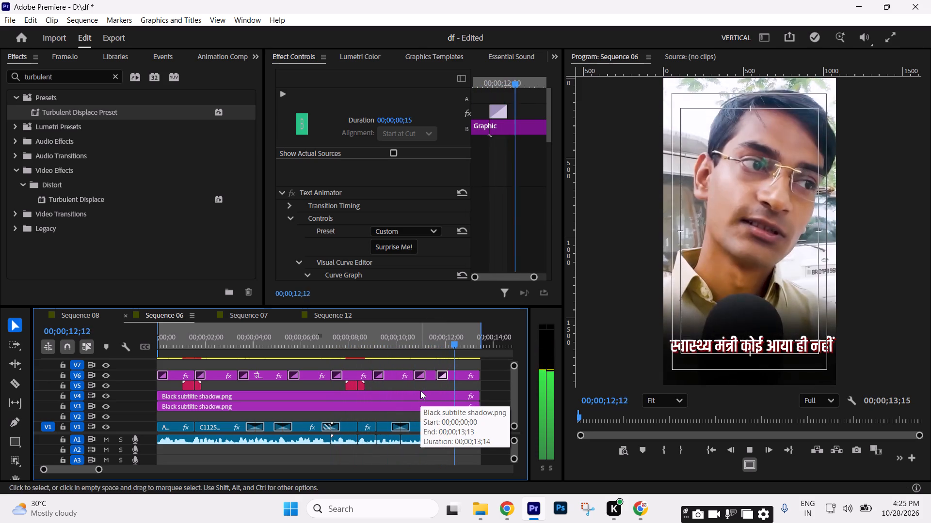
{"action": "key", "text": "space"}
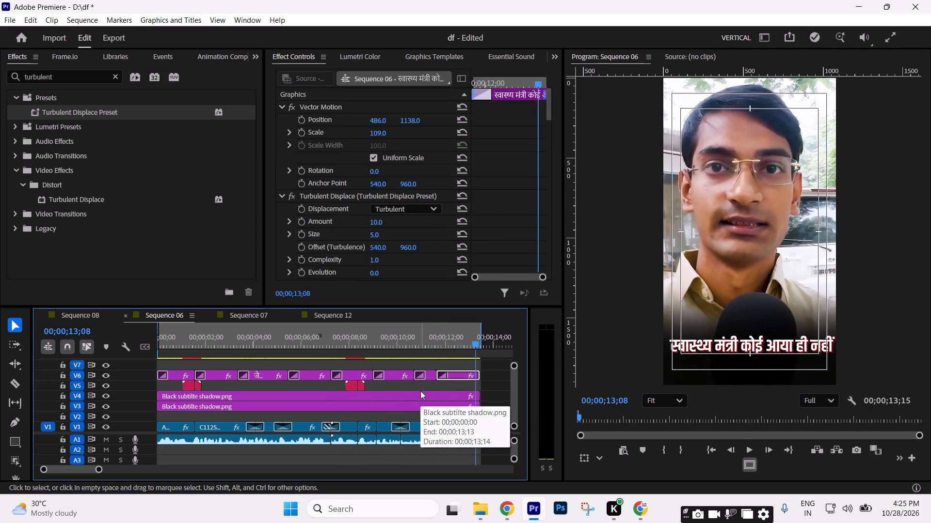
{"action": "key", "text": "minus"}
{"action": "key", "text": "equal"}
{"action": "left_click", "coordinate": [425, 417]}
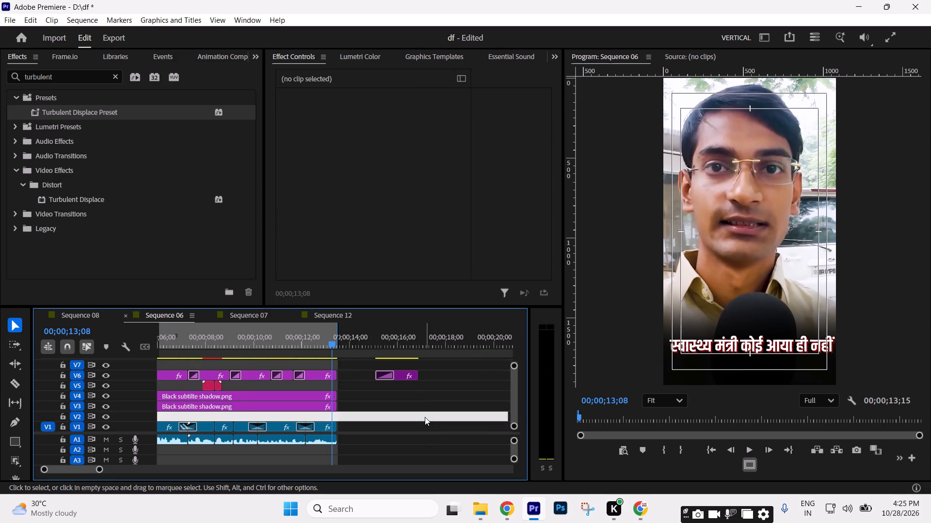
{"action": "key", "text": "space"}
{"action": "key", "text": "space"}
{"action": "key", "text": "space"}
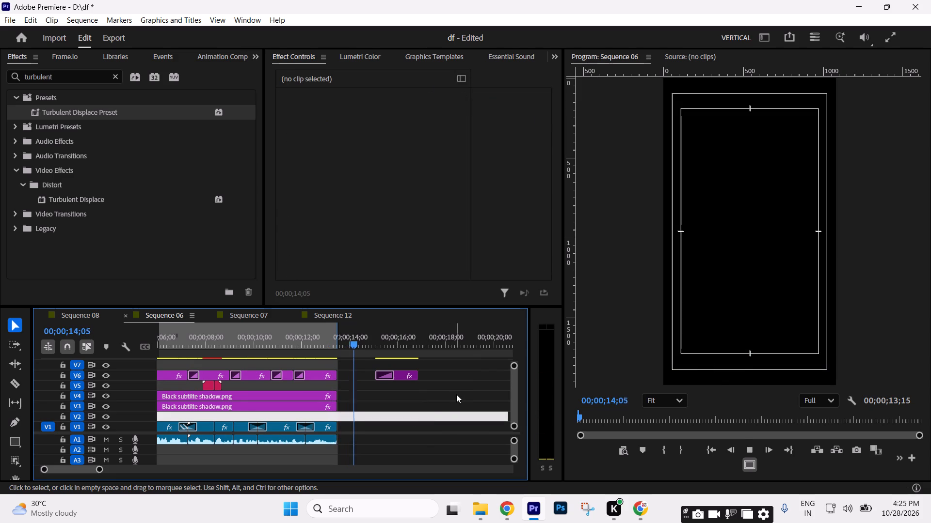
Stop playback and delete the leftover caption clip and its transition on V6 beyond the end of the video.
{"action": "key", "text": "space"}
{"action": "left_click_drag", "start_coordinate": [464, 395], "coordinate": [386, 371]}
{"action": "key", "text": "Delete"}
{"action": "key", "text": "minus"}
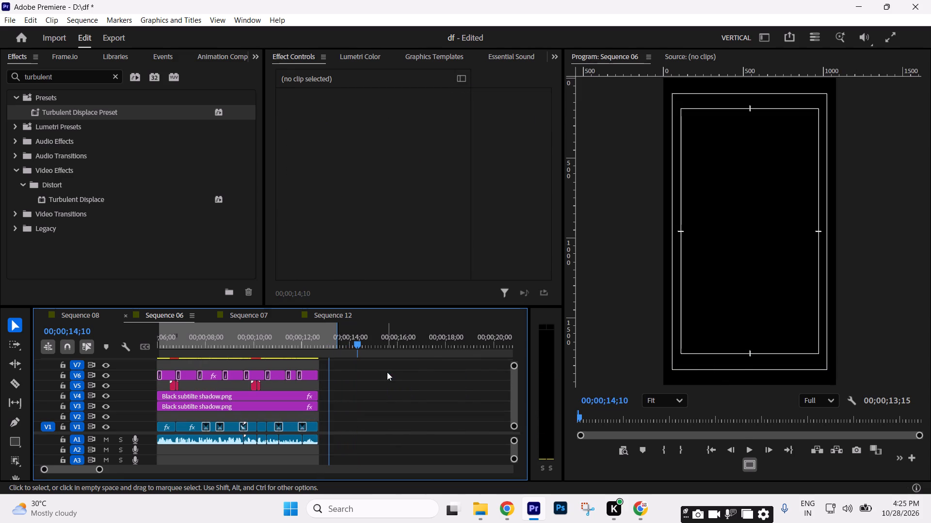
Examine the last caption on V6 from about 00;00;11;27 through the final cut at 00;00;13;14.
{"action": "key", "text": "equal"}
{"action": "left_click_drag", "start_coordinate": [274, 342], "coordinate": [275, 342]}
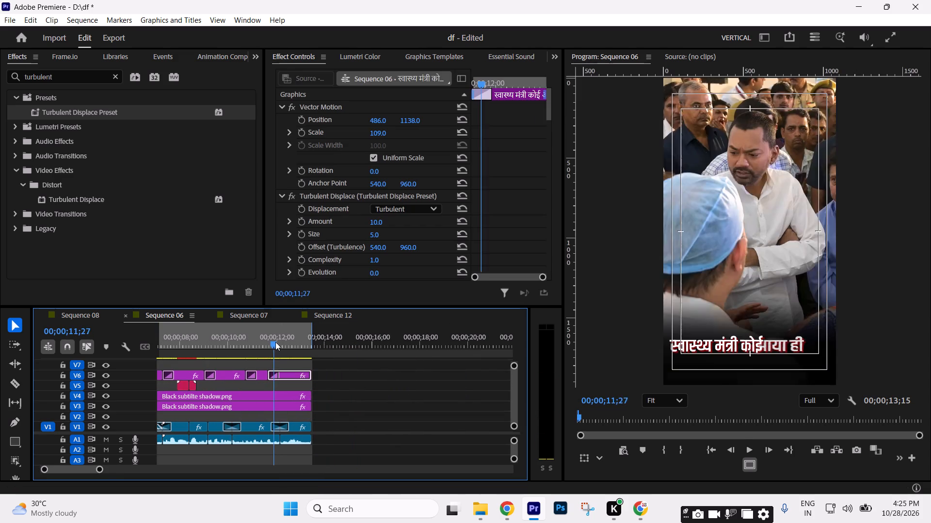
{"action": "left_click_drag", "start_coordinate": [275, 342], "coordinate": [281, 344]}
{"action": "key", "text": "minus"}
{"action": "key", "text": "minus"}
{"action": "key", "text": "minus"}
{"action": "key", "text": "equal"}
{"action": "left_click", "coordinate": [401, 415]}
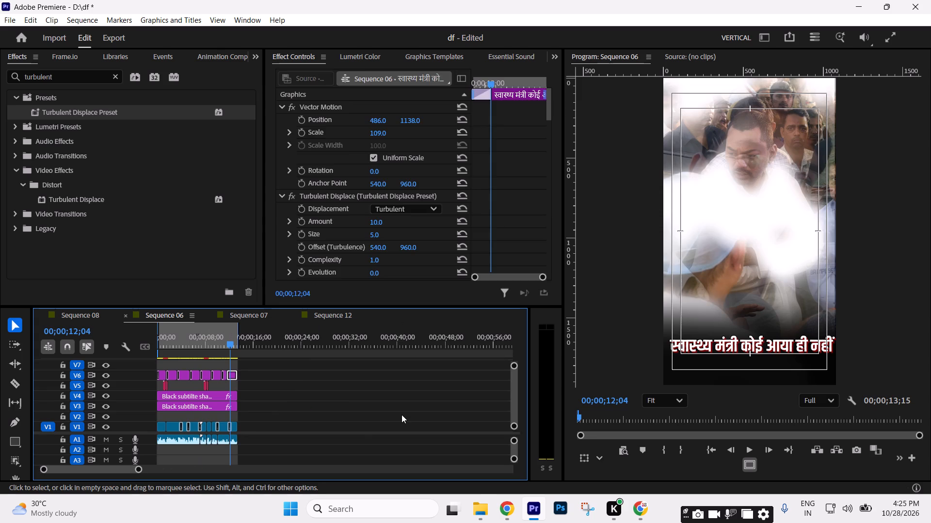
{"action": "type", "text": "=="}
{"action": "left_click", "coordinate": [349, 350]}
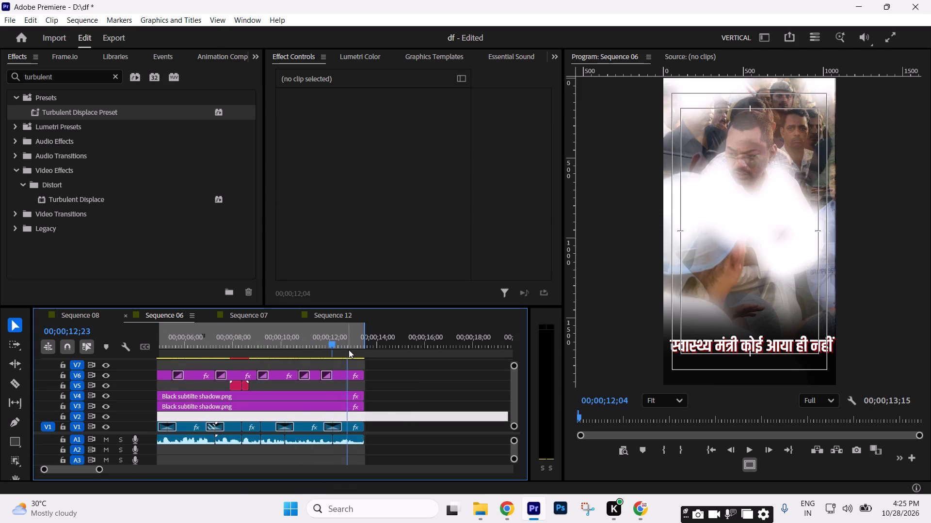
{"action": "key", "text": "Down"}
{"action": "key", "text": "minus"}
{"action": "key", "text": "minus"}
{"action": "key", "text": "minus"}
{"action": "left_click", "coordinate": [366, 375]}
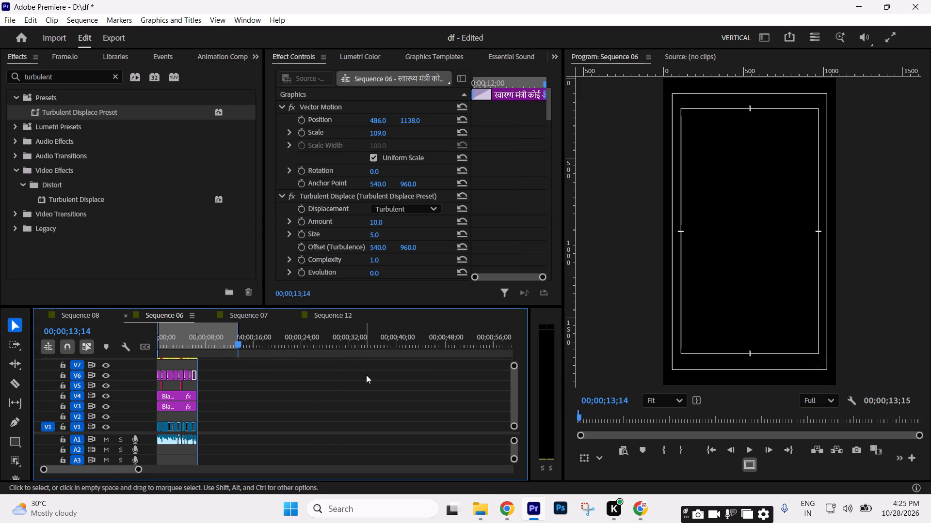
Save the project with the cleaned-up Sequence 06.
{"action": "key", "text": "ctrl+s"}
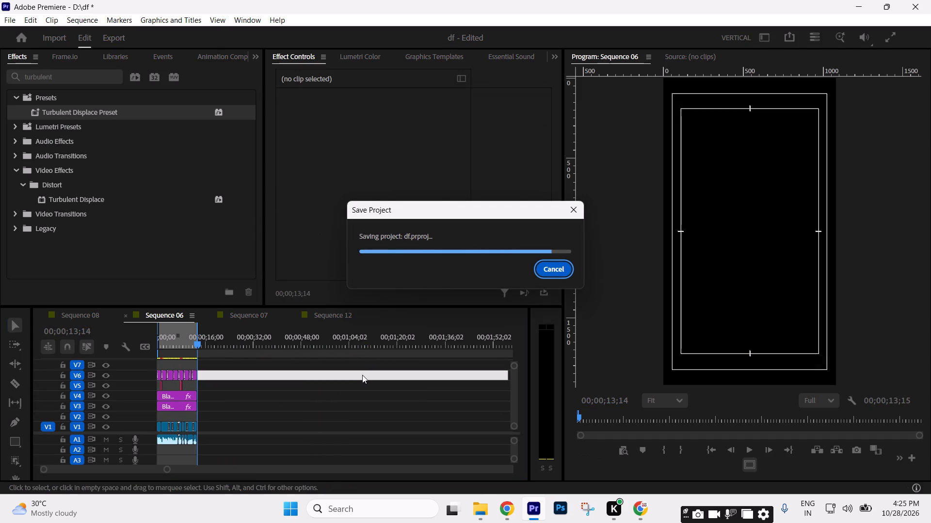
{"action": "left_click", "coordinate": [362, 375]}
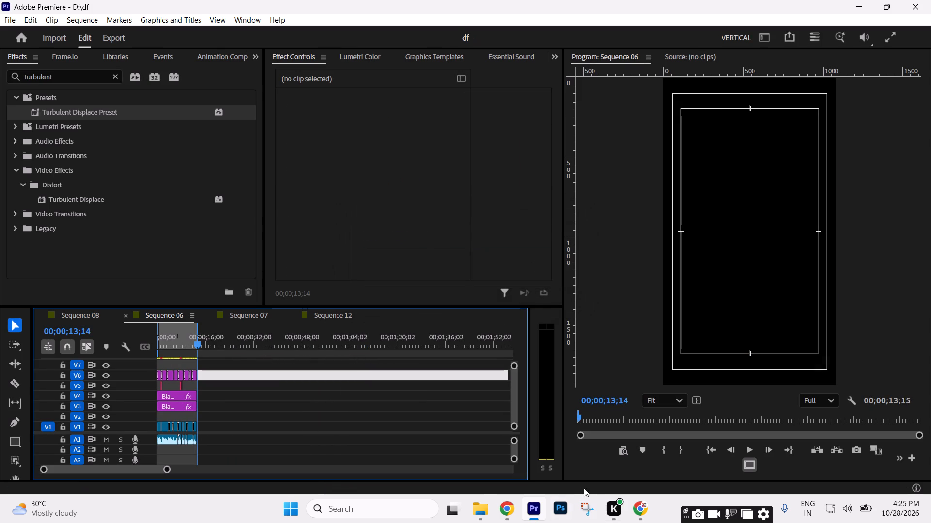